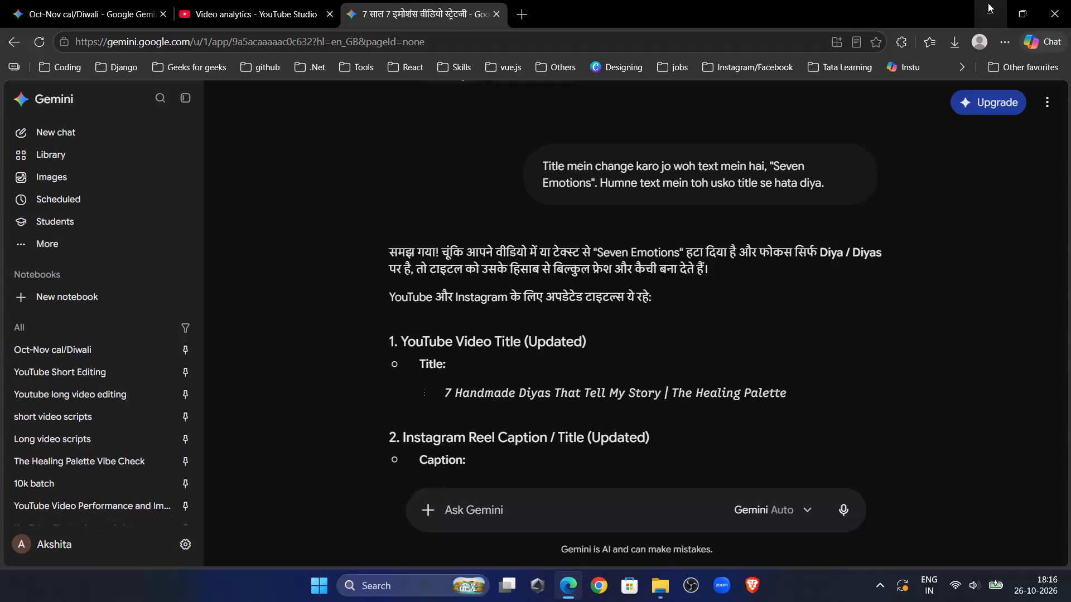
# Switch to File Explorer and open the Camera folder inside DCIM on the POCO M4 Pro's internal shared storage.
pyautogui.click(988, 3)
pyautogui.rightClick(478, 141)
pyautogui.click(525, 200)
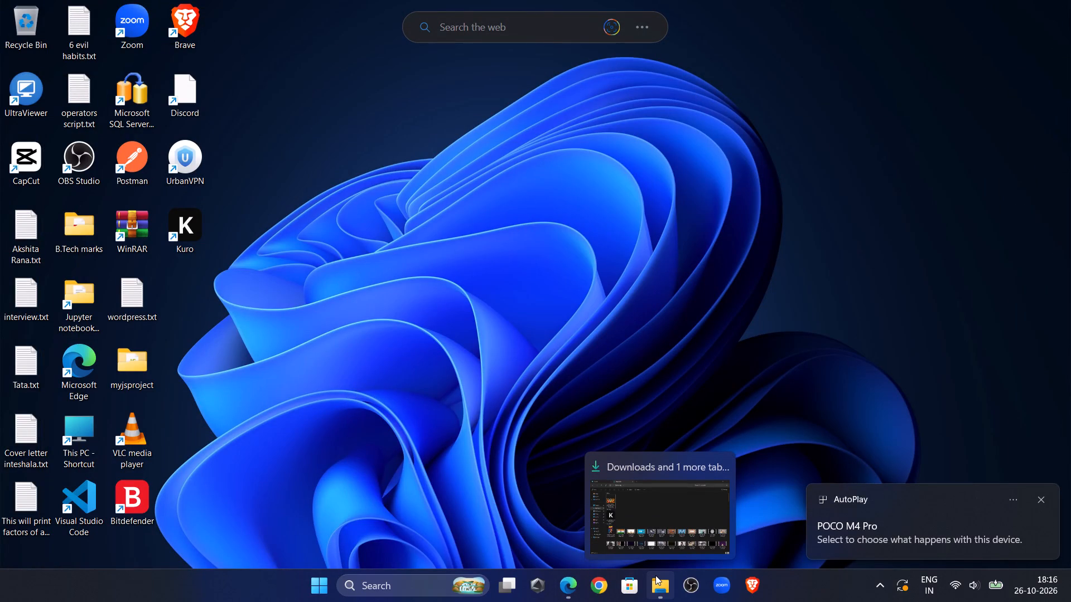
pyautogui.click(658, 596)
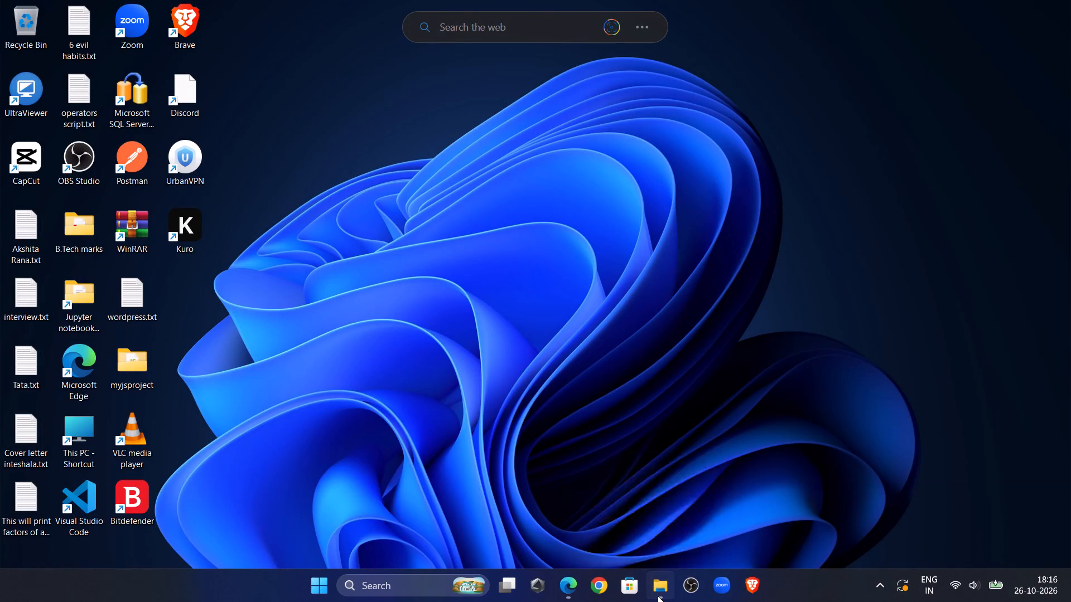
pyautogui.click(355, 6)
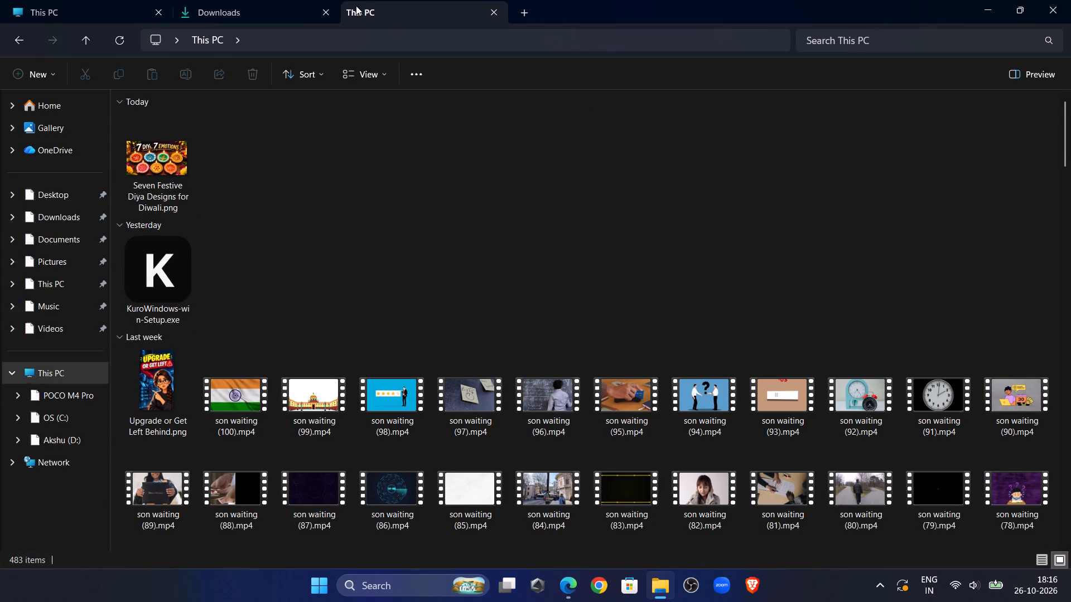
pyautogui.doubleClick(236, 117)
pyautogui.doubleClick(236, 125)
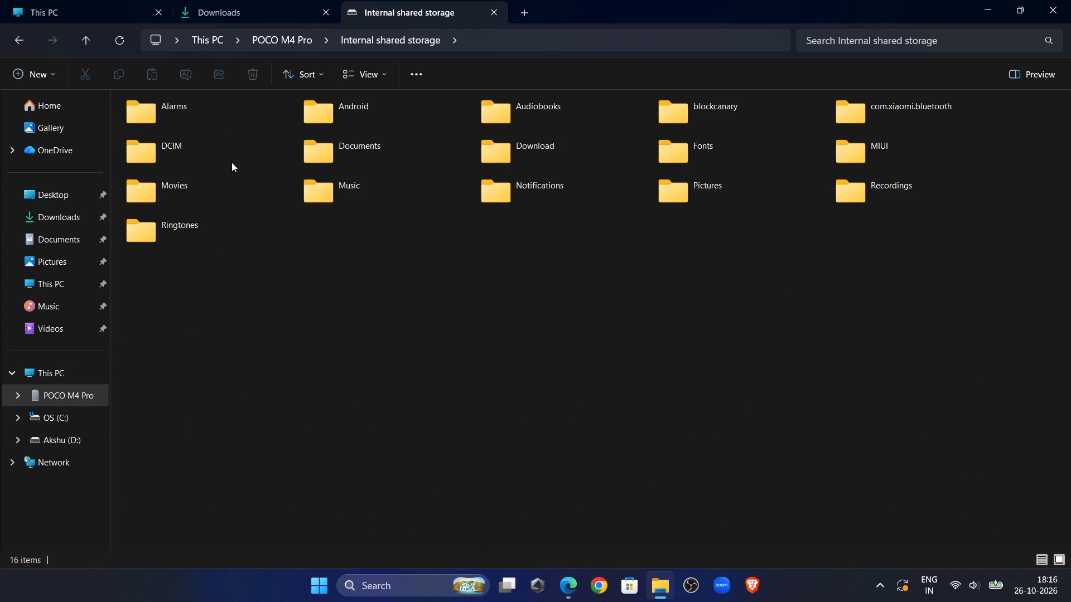
pyautogui.doubleClick(231, 162)
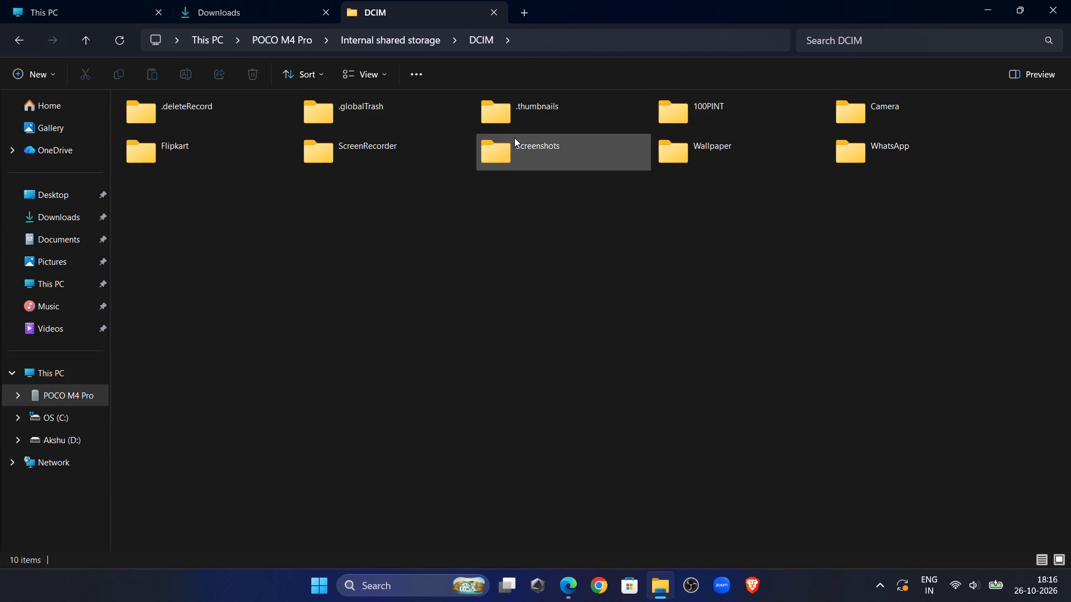
pyautogui.doubleClick(908, 105)
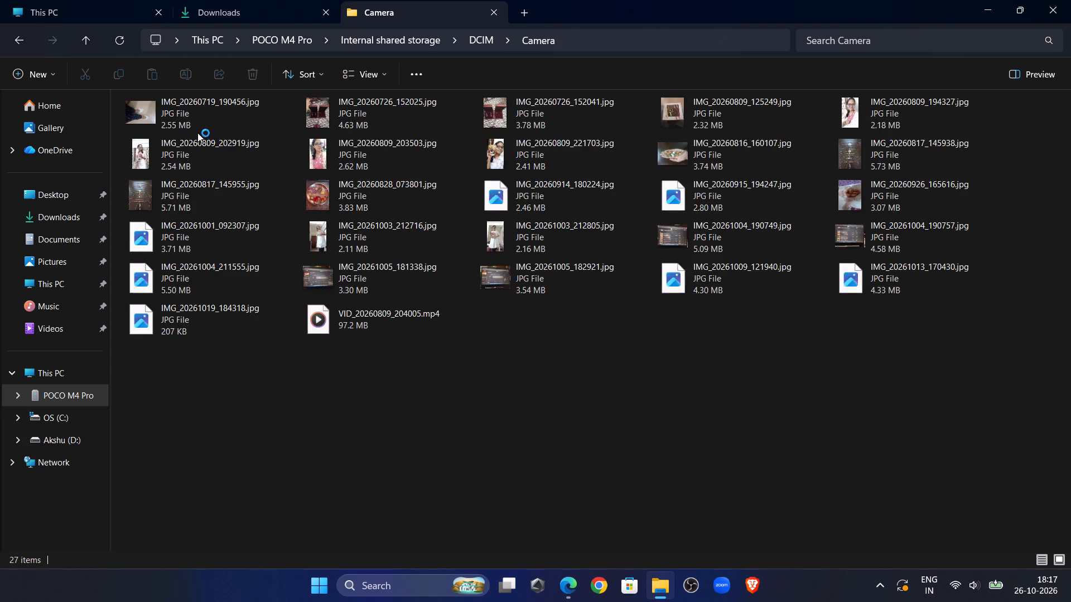
# Look through the photos and videos in the phone's Camera folder for the recording to transfer.
pyautogui.scroll(-15, 488, 447)
pyautogui.scroll(-7, 660, 499)
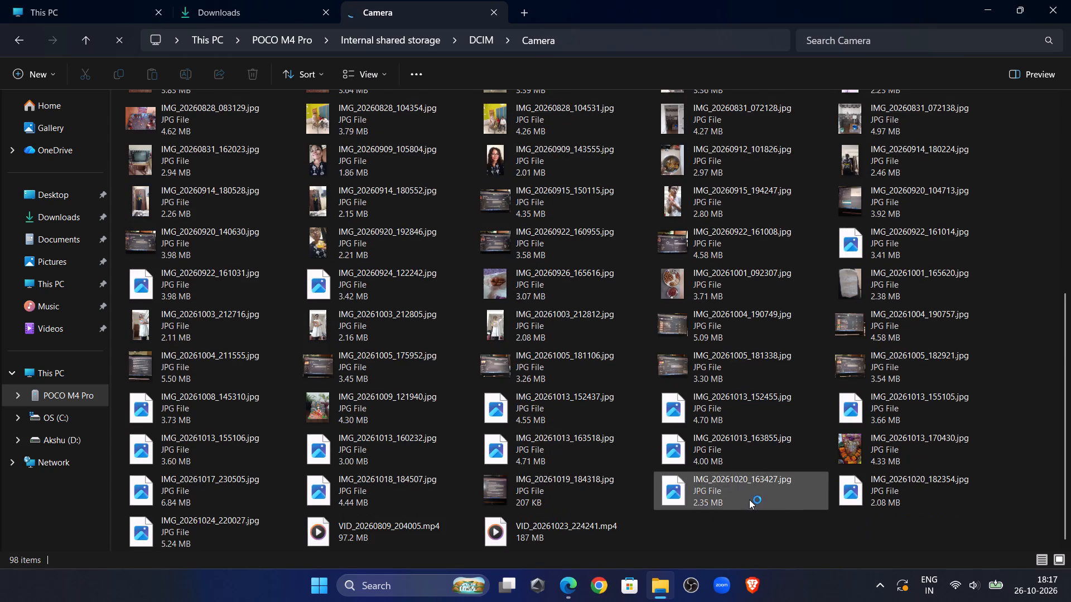
pyautogui.scroll(-14, 750, 496)
pyautogui.scroll(-7, 753, 503)
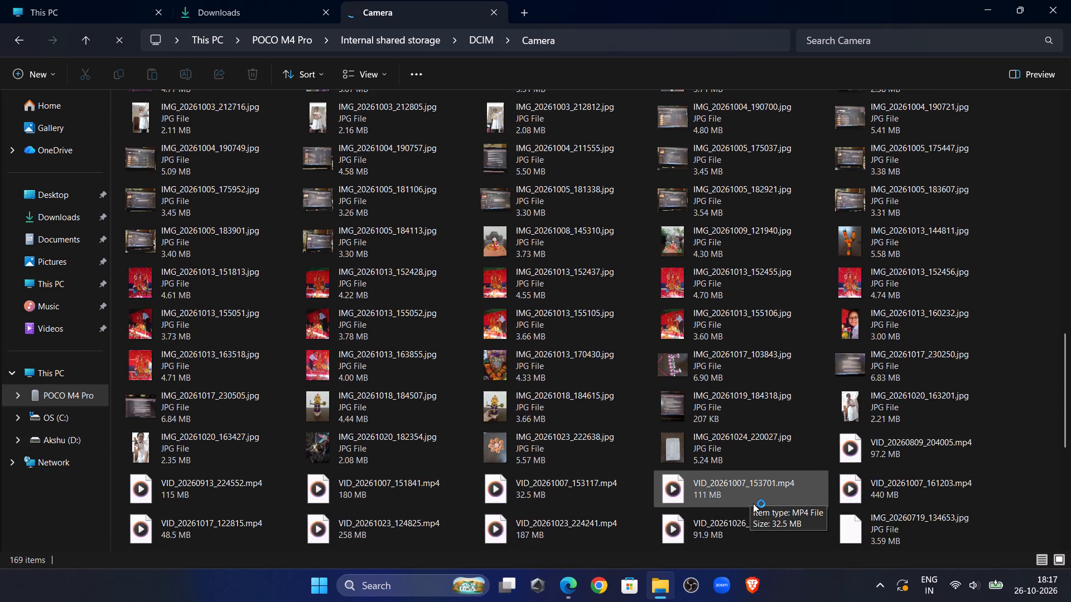
pyautogui.scroll(-8, 753, 503)
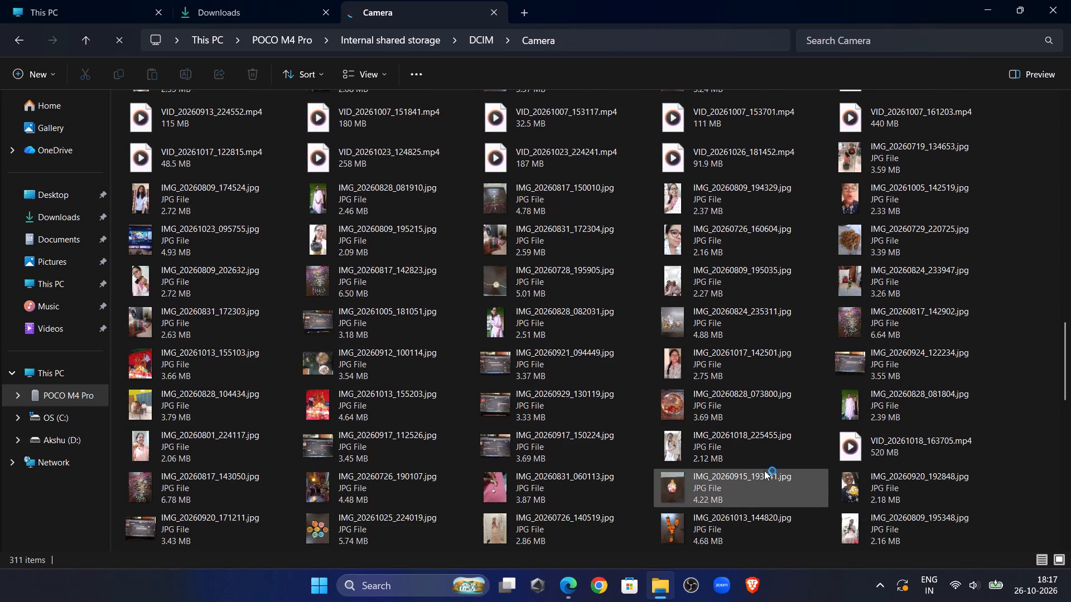
pyautogui.scroll(-18, 766, 445)
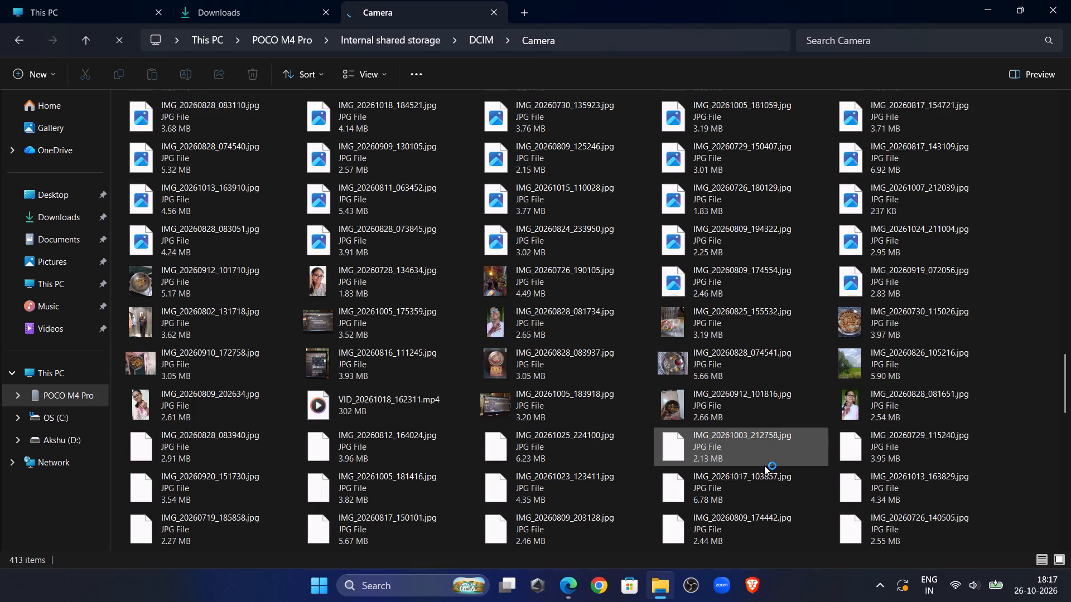
pyautogui.scroll(-10, 764, 465)
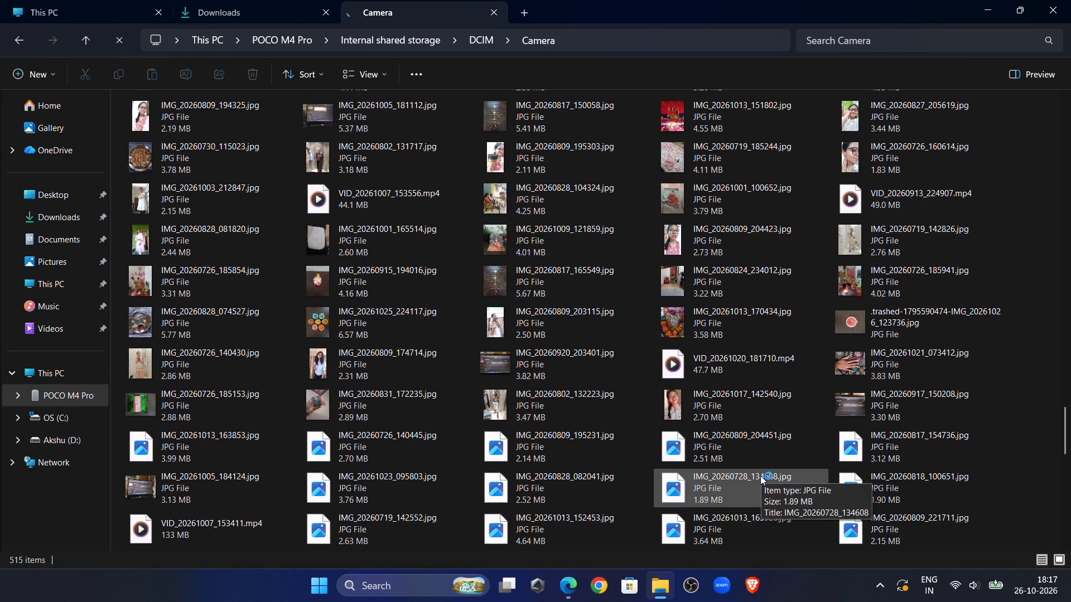
pyautogui.scroll(7, 760, 475)
# Go back from the Camera folder to This PC and briefly view the contents of drive D:.
pyautogui.click(21, 46)
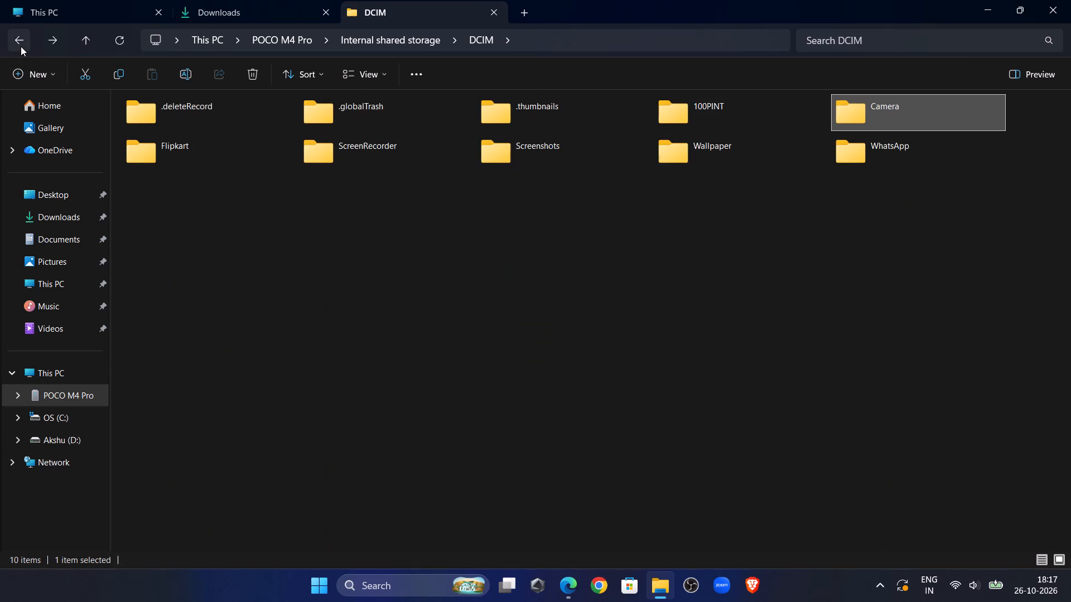
pyautogui.click(21, 46)
pyautogui.click(21, 46)
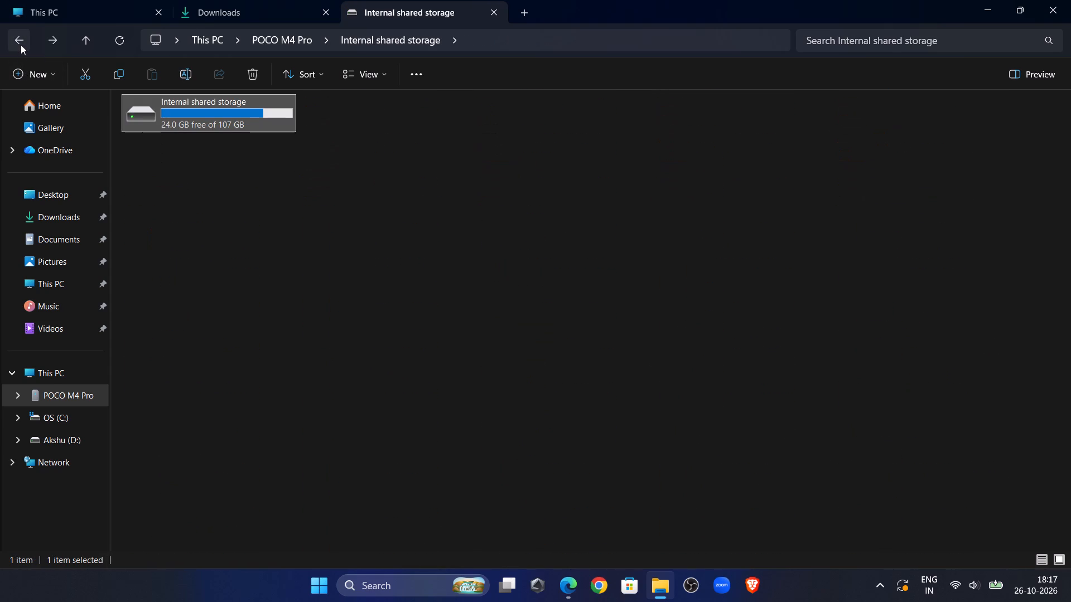
pyautogui.click(21, 45)
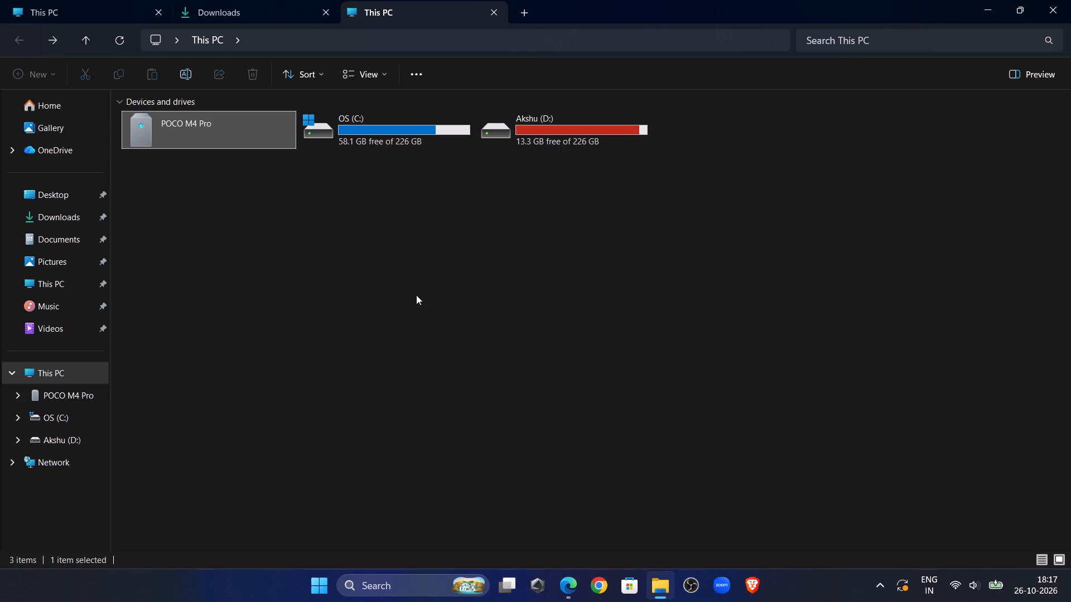
pyautogui.doubleClick(556, 133)
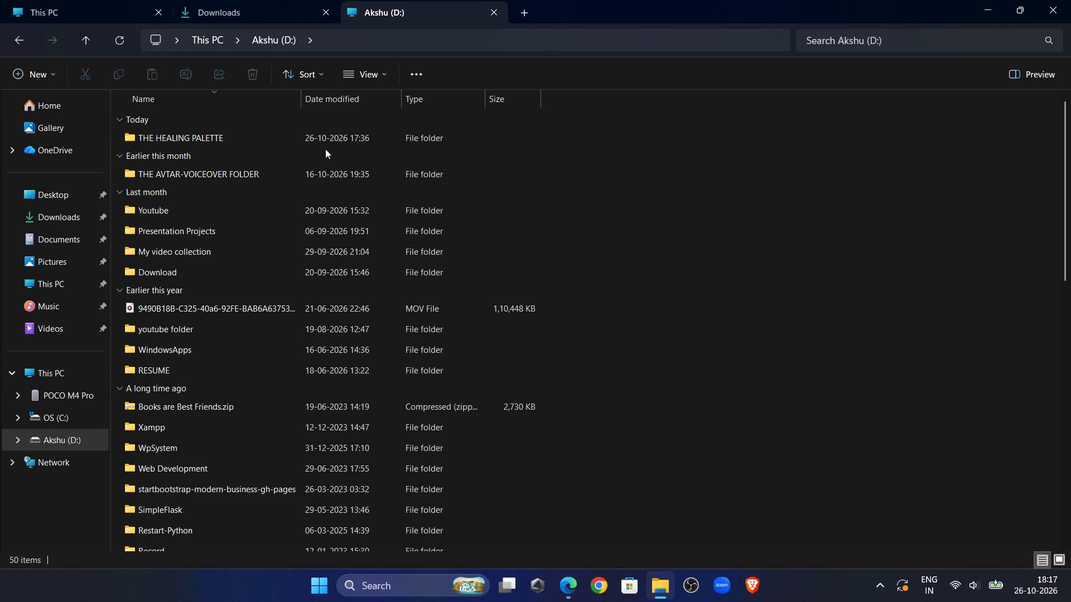
pyautogui.click(25, 39)
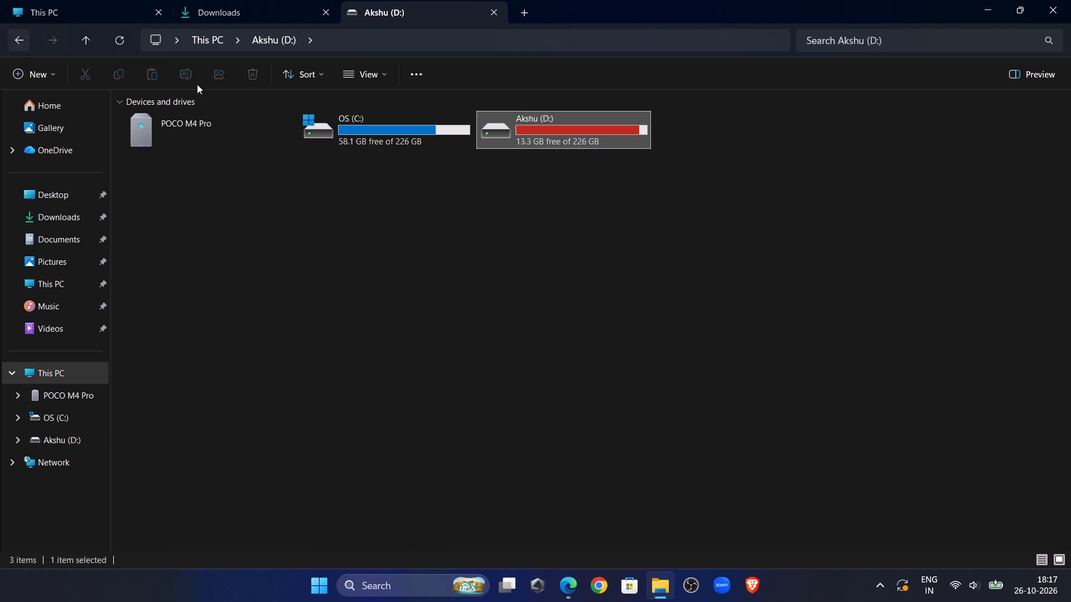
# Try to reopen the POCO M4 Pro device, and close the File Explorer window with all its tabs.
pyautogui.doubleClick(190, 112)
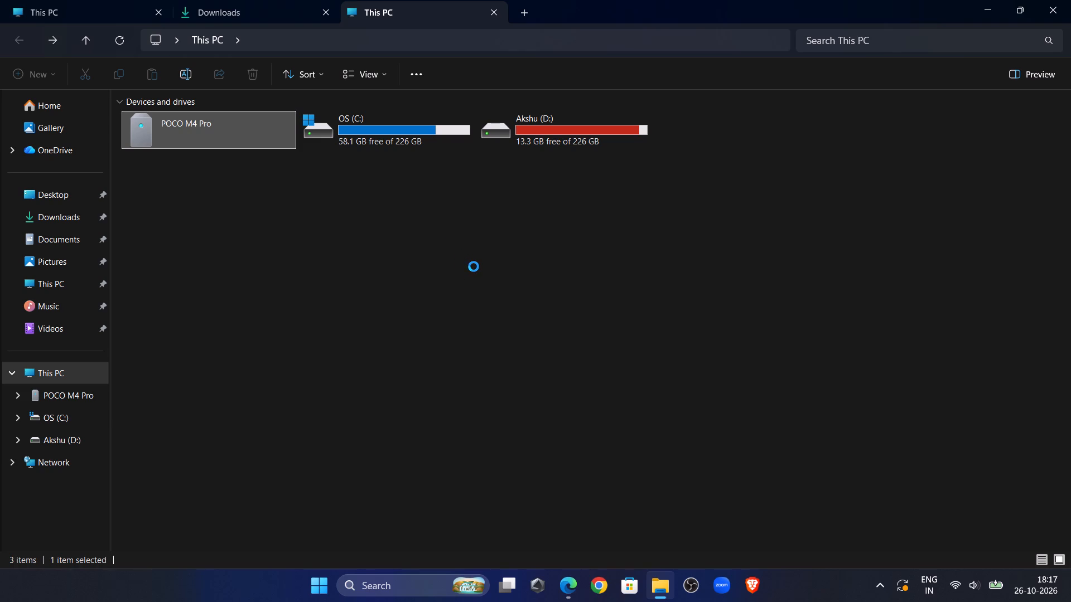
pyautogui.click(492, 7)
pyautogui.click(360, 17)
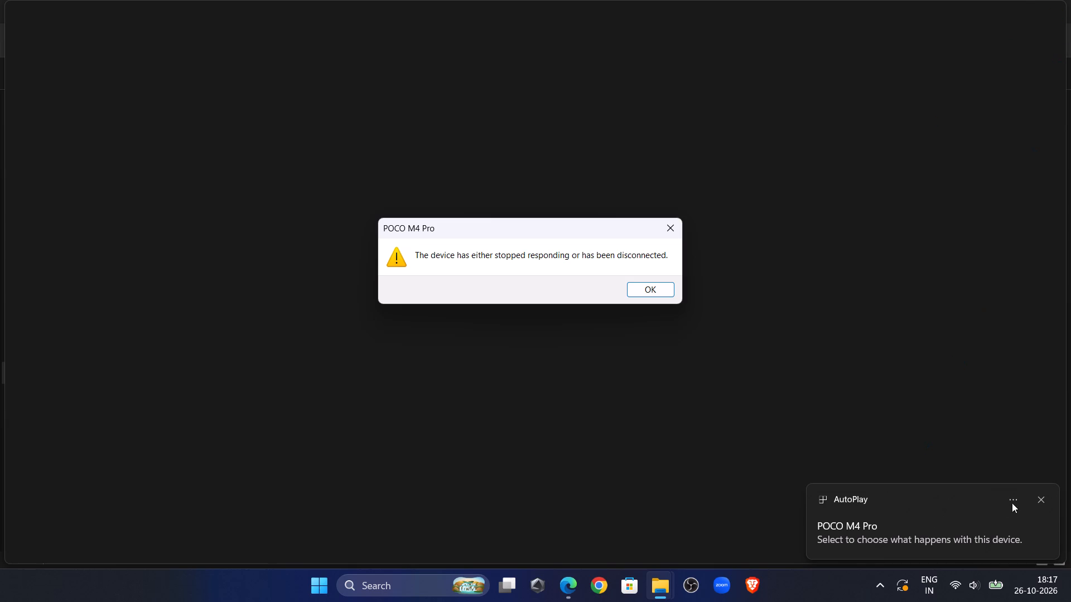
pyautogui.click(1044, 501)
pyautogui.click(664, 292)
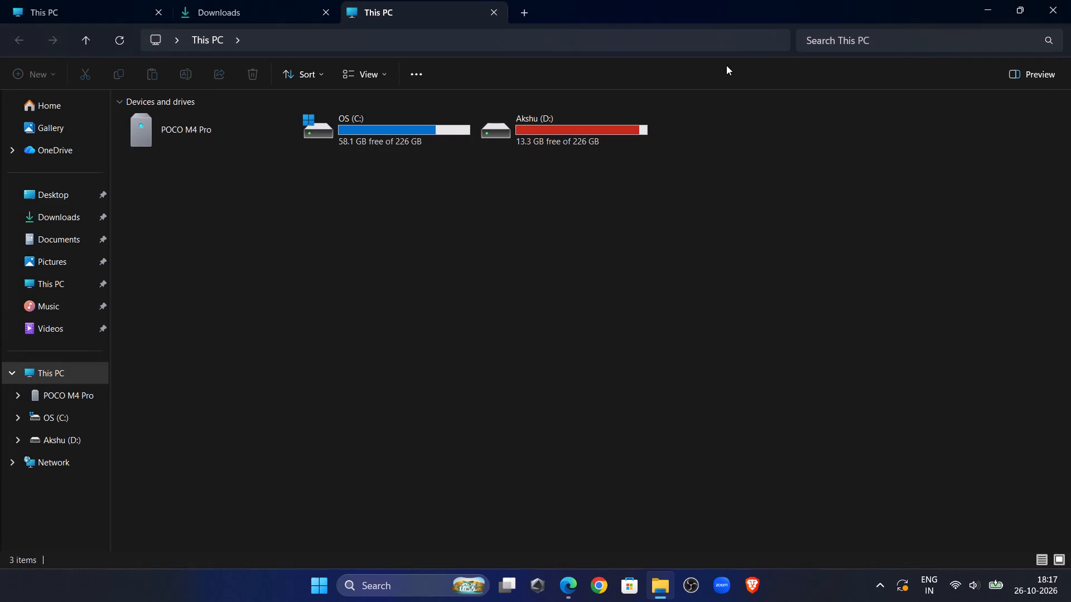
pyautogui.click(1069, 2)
# Reopen File Explorer and open Pictures > Gallery > owner > craft on the POCO M4 Pro's internal shared storage.
pyautogui.rightClick(497, 142)
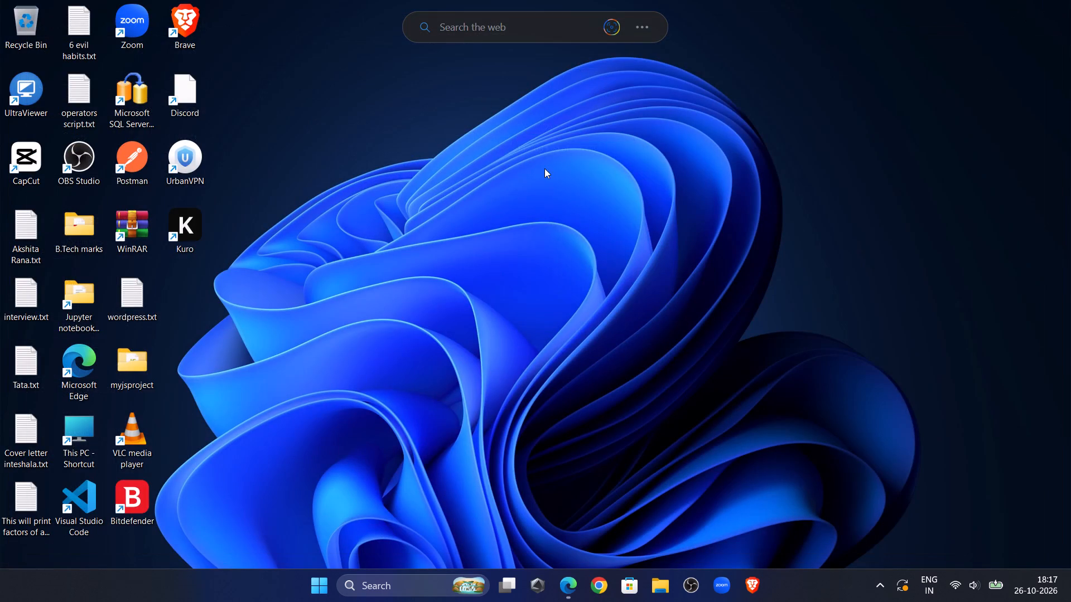
pyautogui.click(539, 205)
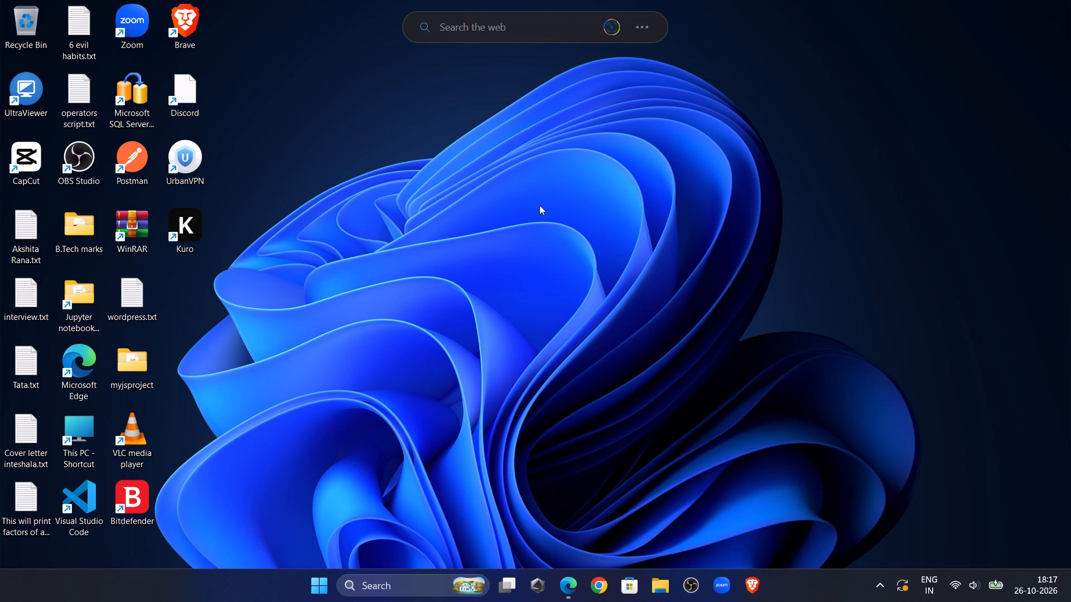
pyautogui.click(658, 595)
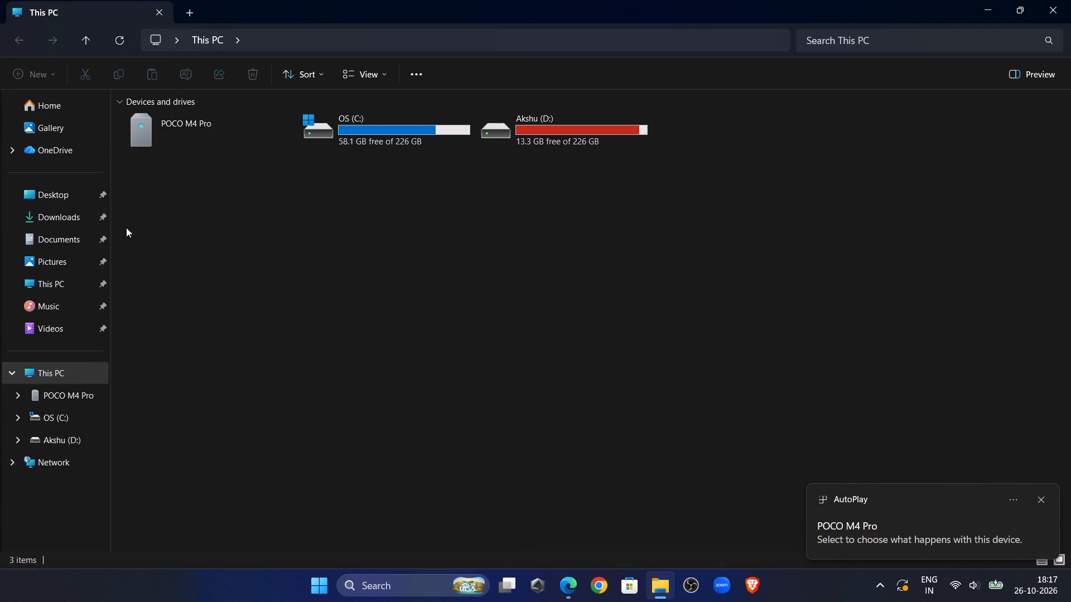
pyautogui.doubleClick(234, 137)
pyautogui.doubleClick(292, 125)
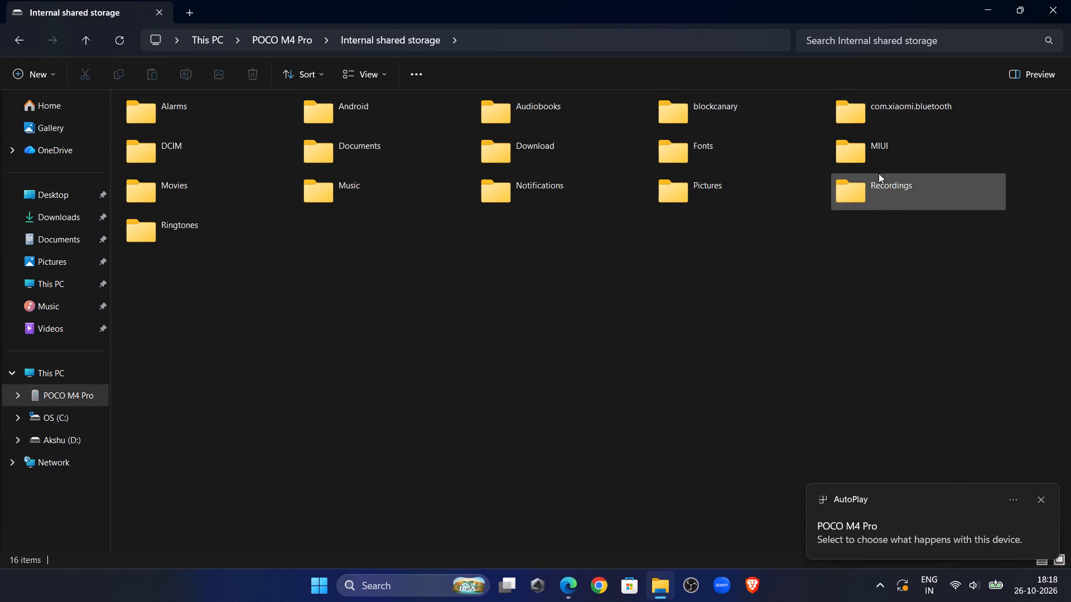
pyautogui.doubleClick(718, 207)
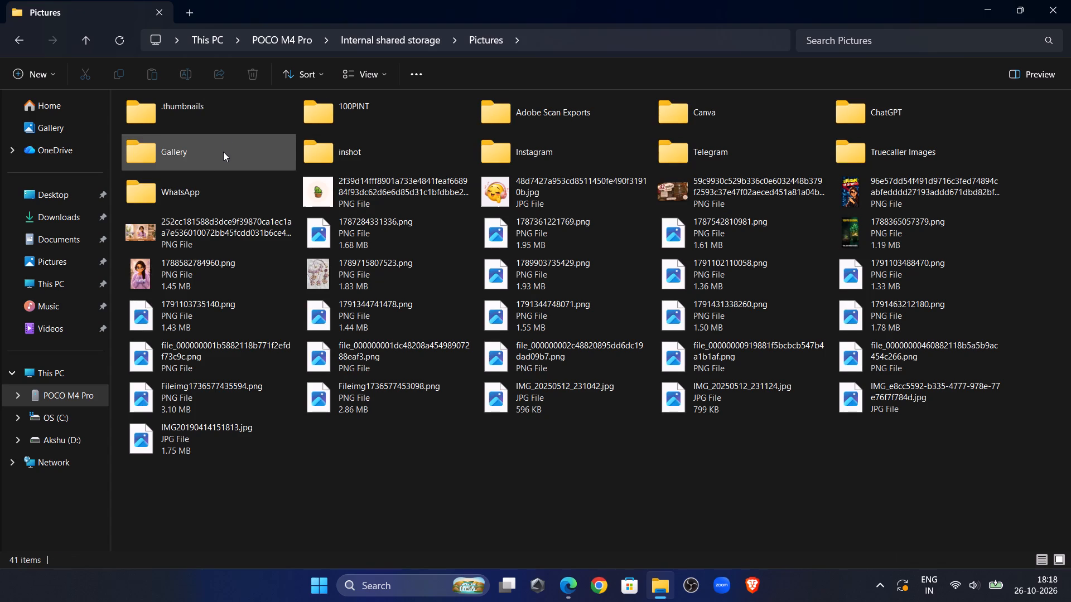
pyautogui.doubleClick(215, 162)
pyautogui.click(173, 143)
pyautogui.doubleClick(170, 122)
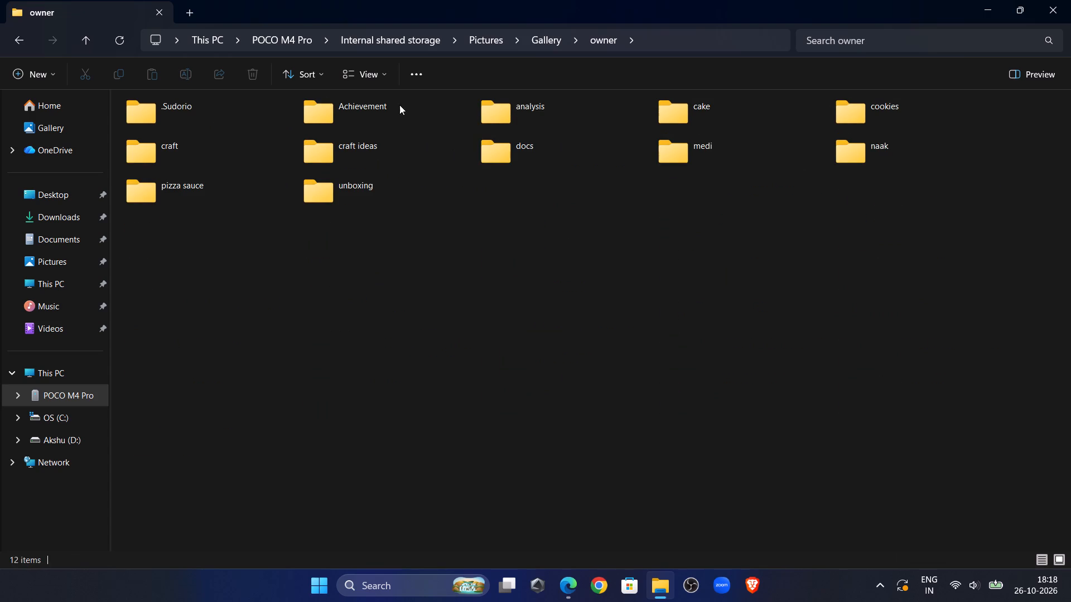
pyautogui.doubleClick(218, 157)
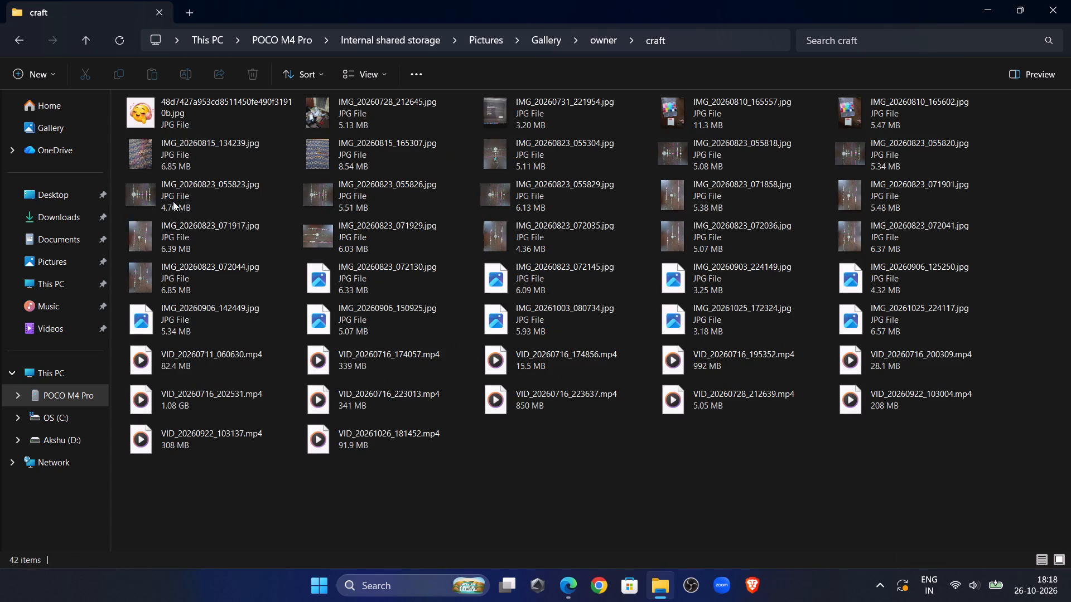
# Cut the video VID_20261026_181452.mp4 from the phone's craft folder.
pyautogui.scroll(-1, 216, 298)
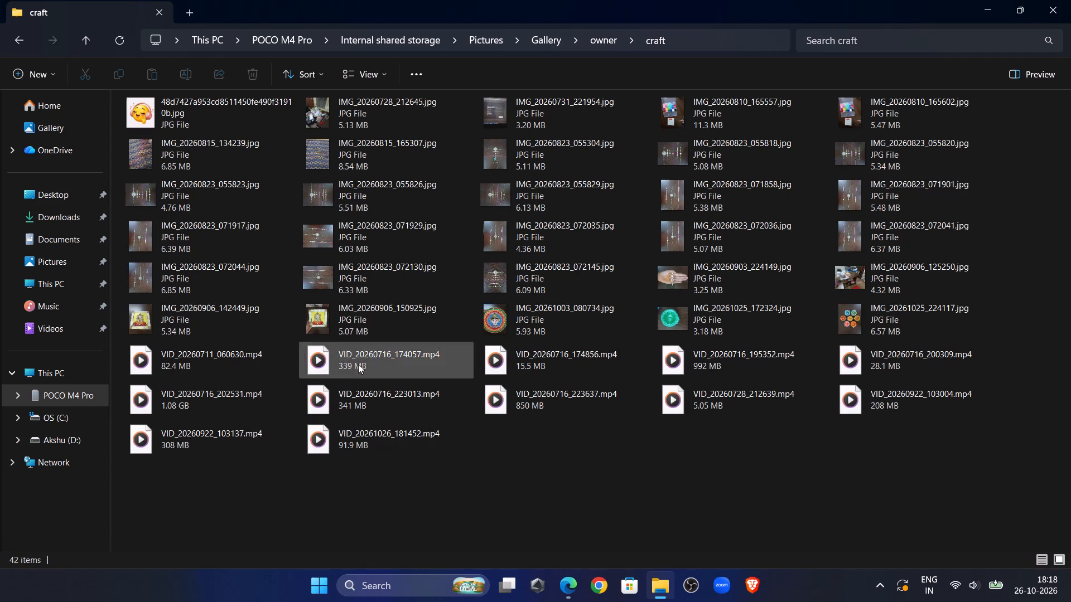
pyautogui.click(369, 448)
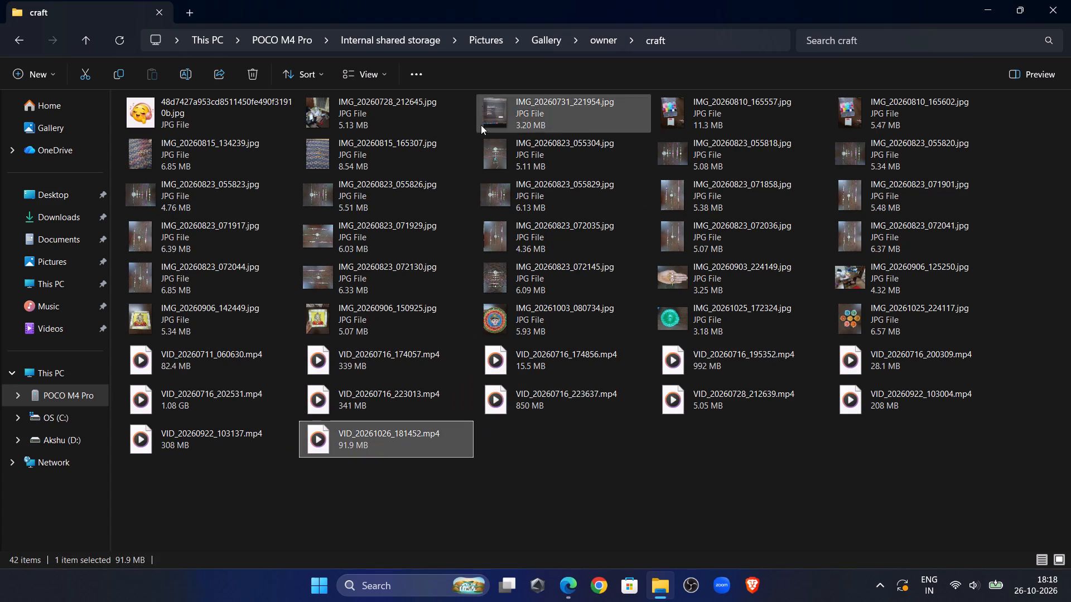
pyautogui.hotkey('ctrl', 'x')
# Open drive D: in a new File Explorer tab.
pyautogui.click(195, 9)
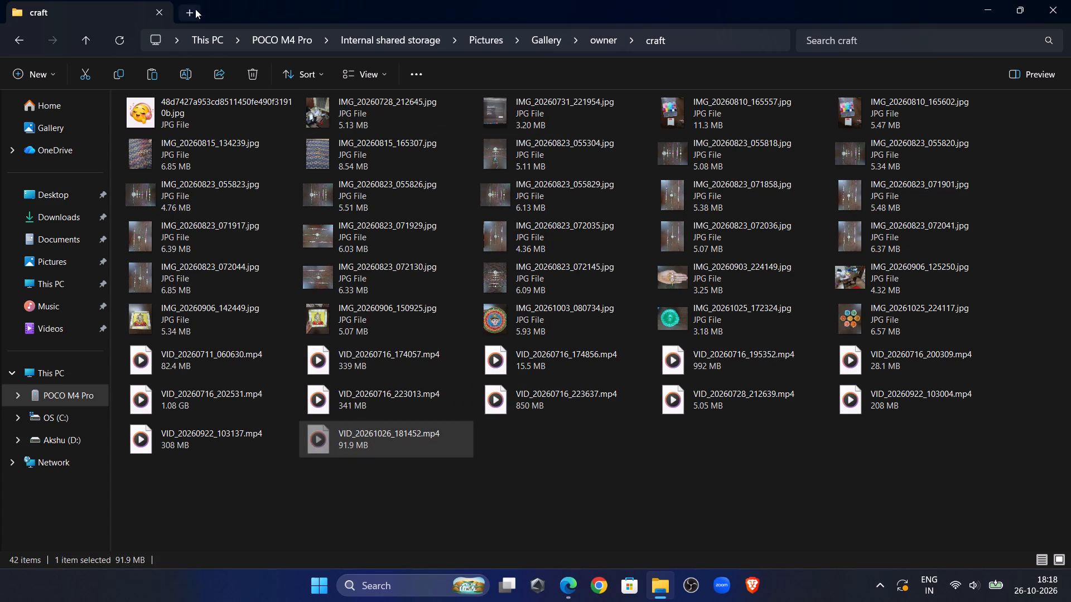
pyautogui.doubleClick(528, 137)
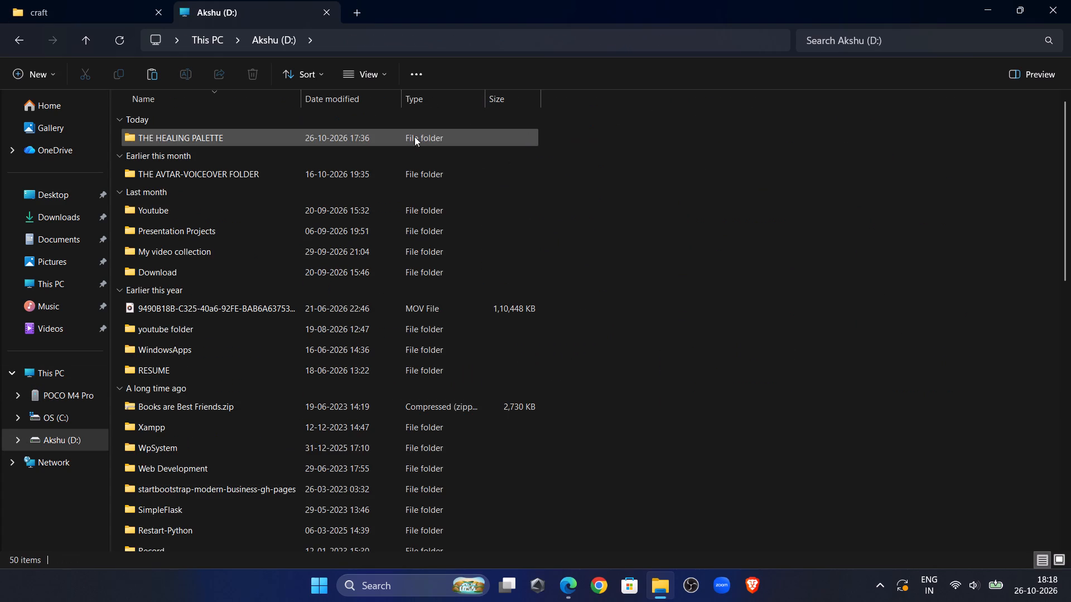
# Check THE HEALING PALETTE and THE AVTAR-VOICEOVER FOLDER on drive D: as possible destinations, and return to the drive's root.
pyautogui.doubleClick(208, 137)
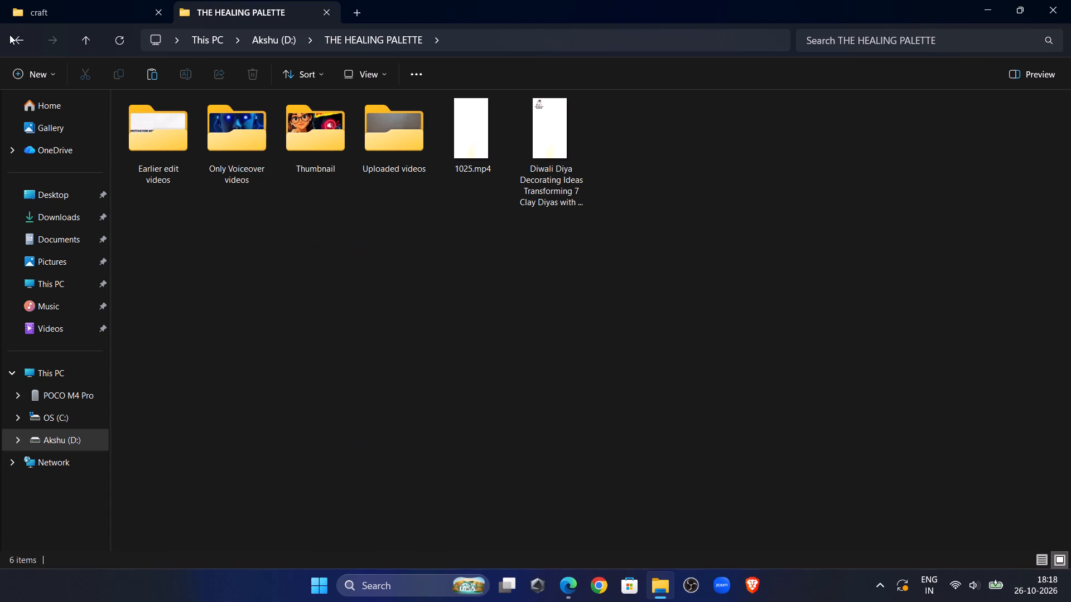
pyautogui.click(17, 37)
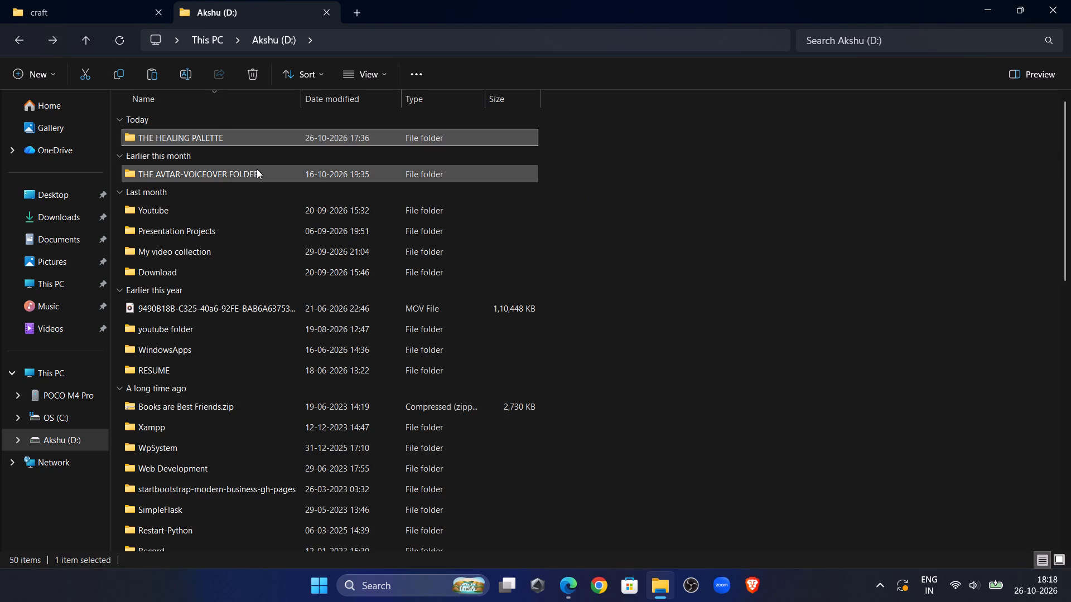
pyautogui.doubleClick(257, 169)
pyautogui.scroll(-6, 252, 166)
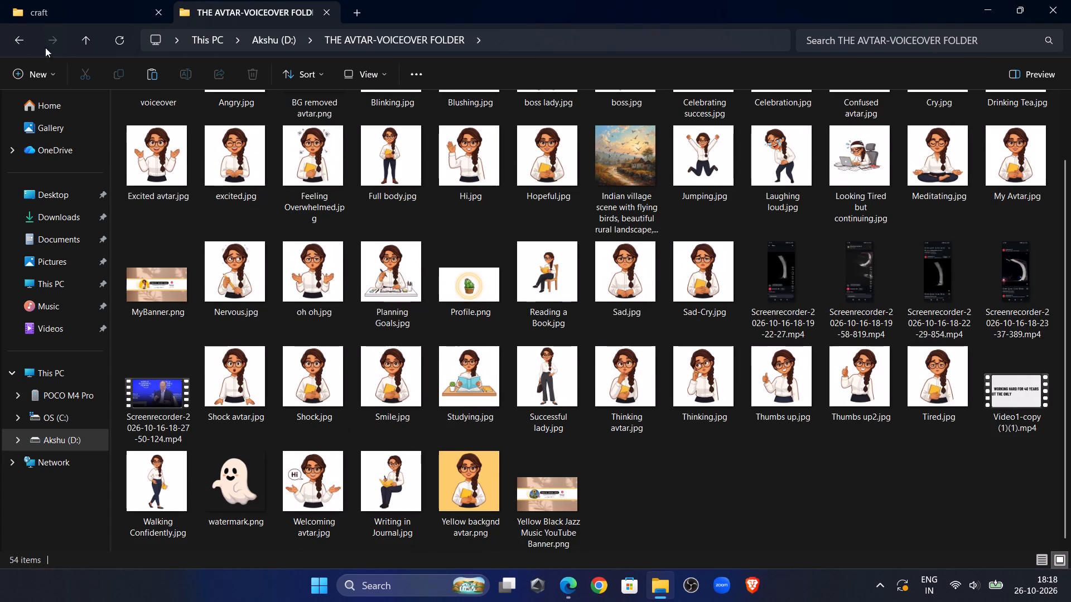
pyautogui.click(12, 36)
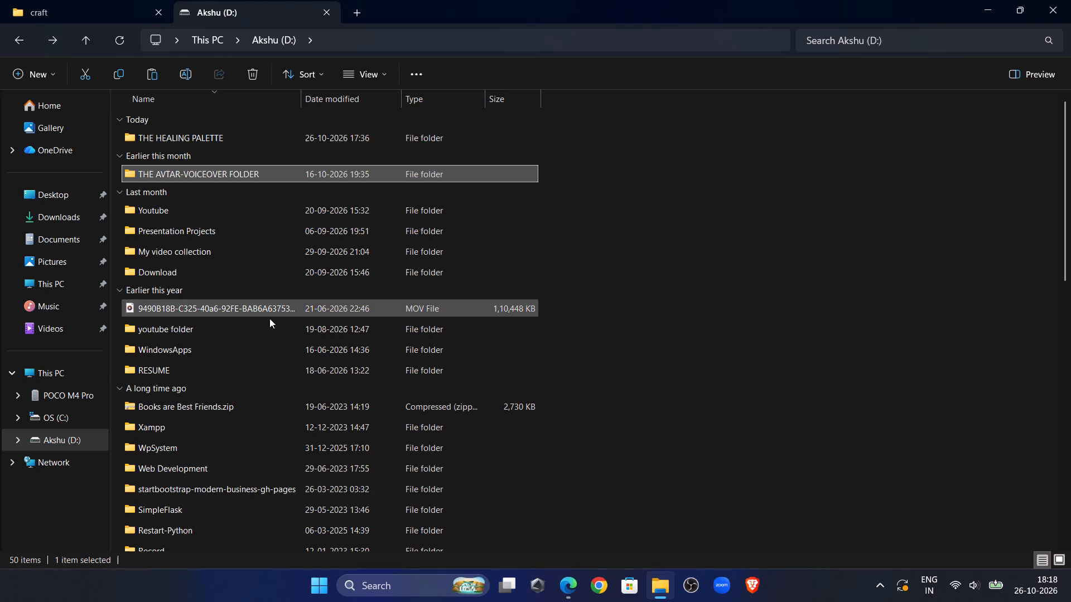
# Search drive D: for "my" and open the My video collection folder.
pyautogui.click(939, 41)
pyautogui.write('my')
pyautogui.press('Return')
pyautogui.doubleClick(278, 111)
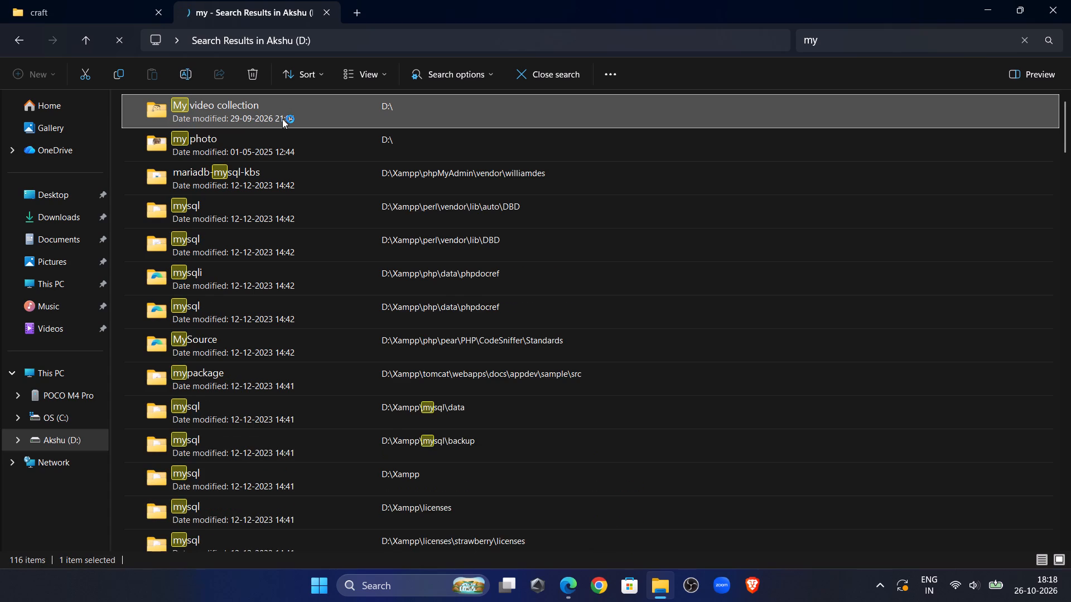
# Open the Craft Video folder inside My video collection and paste the cut video VID_20261026_181452.mp4 there.
pyautogui.doubleClick(214, 119)
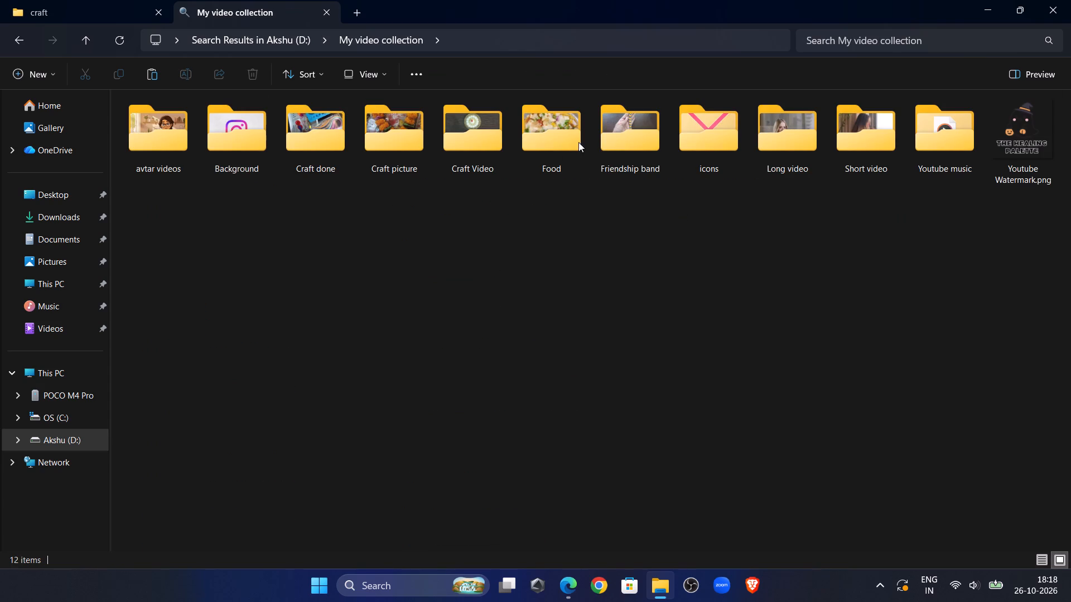
pyautogui.doubleClick(493, 135)
pyautogui.scroll(-18, 459, 415)
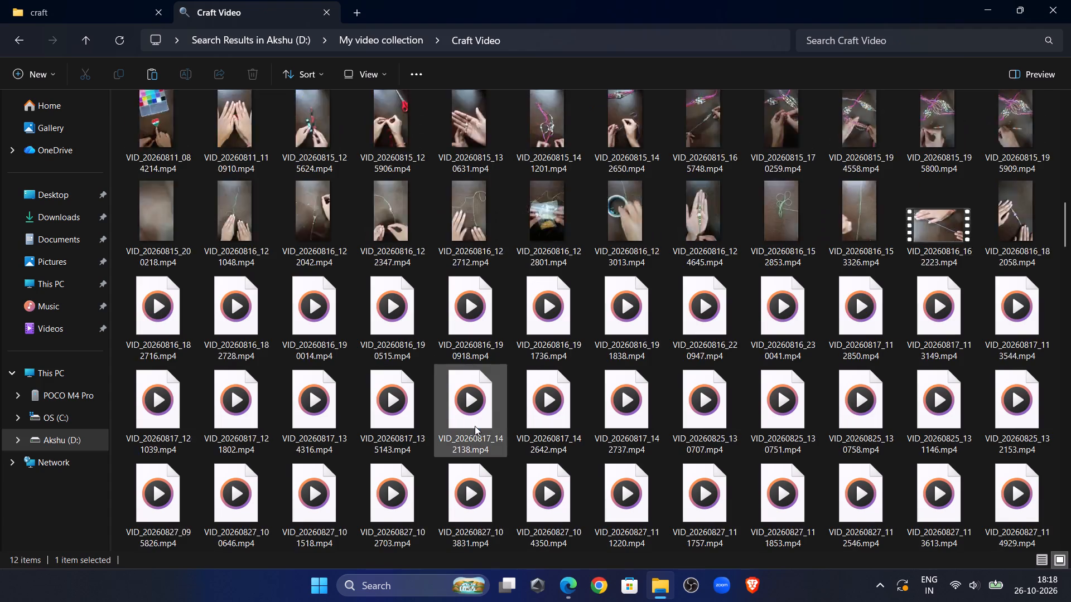
pyautogui.scroll(-8, 475, 426)
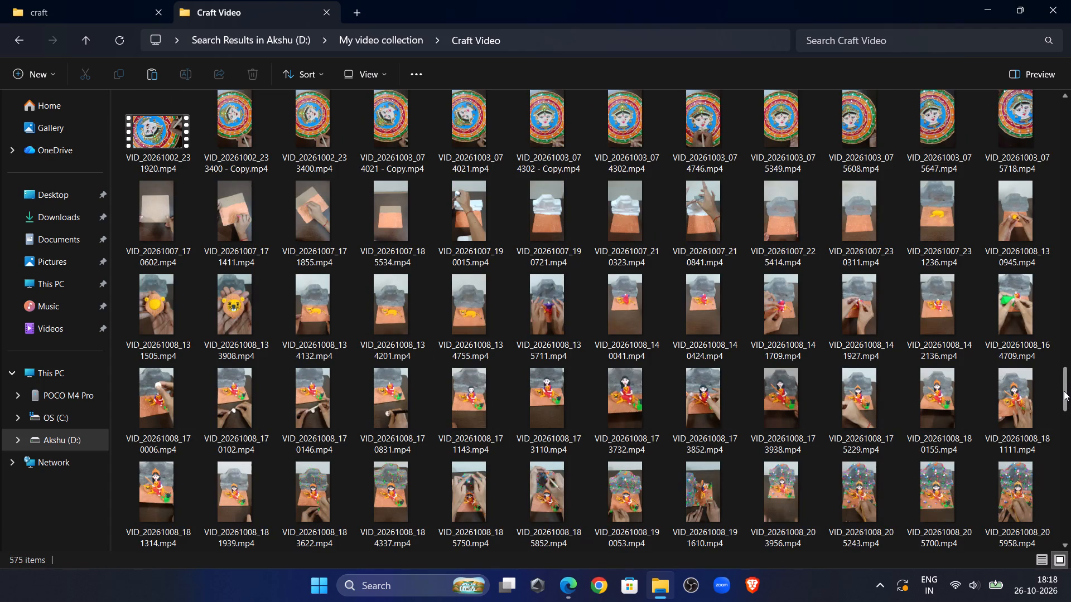
pyautogui.moveTo(1064, 391); pyautogui.dragTo(1070, 564)
pyautogui.hotkey('ctrl', 'v')
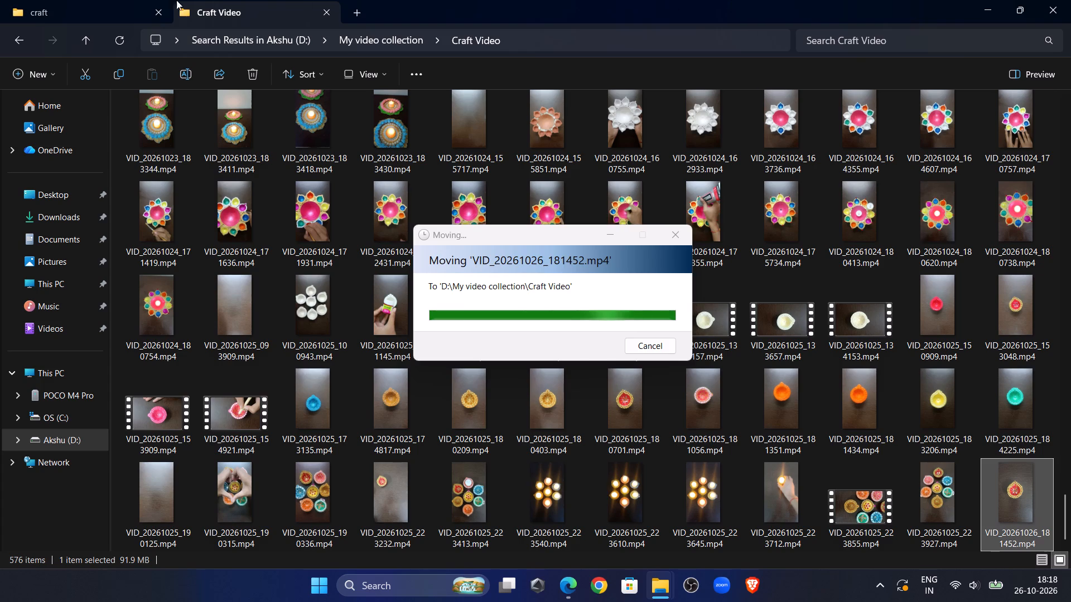
# Go back from the phone's craft folder to This PC and refresh the list of devices and drives.
pyautogui.click(123, 2)
pyautogui.tripleClick(18, 36)
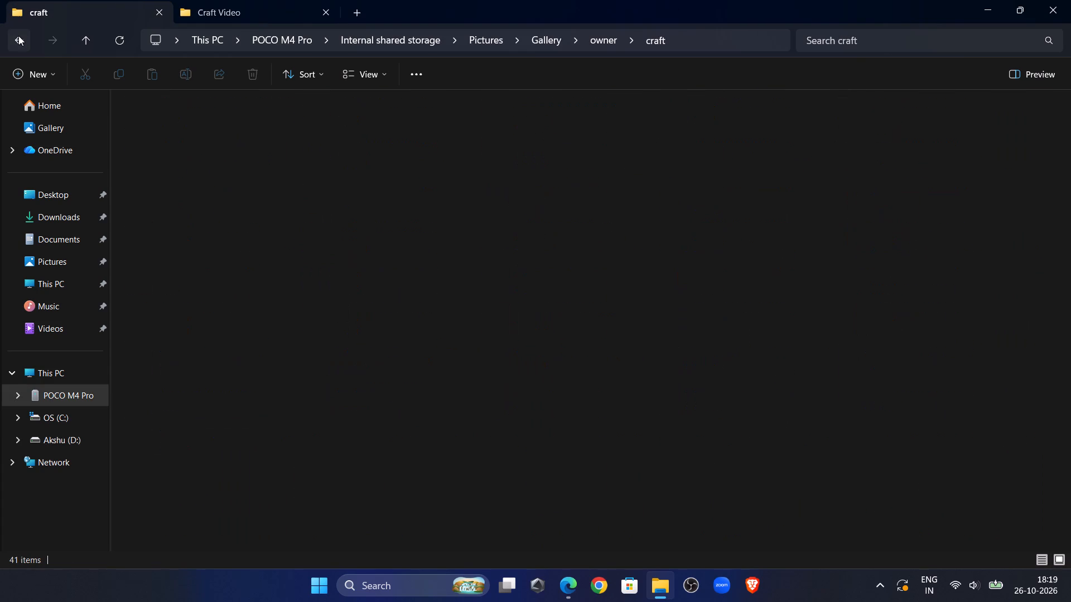
pyautogui.click(18, 36)
pyautogui.click(18, 36)
pyautogui.click(18, 36)
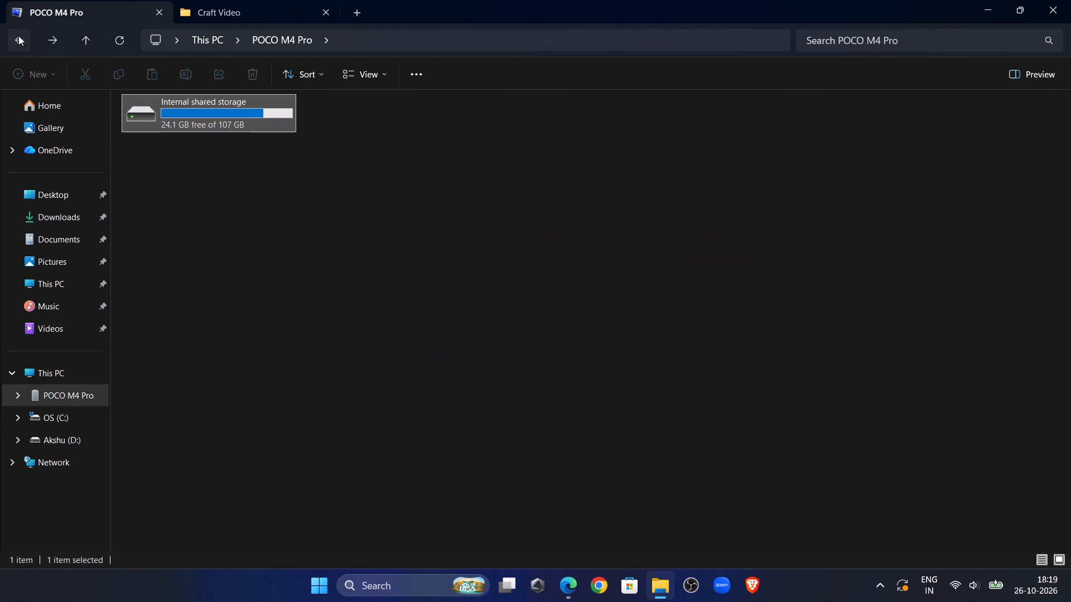
pyautogui.rightClick(313, 252)
pyautogui.click(362, 406)
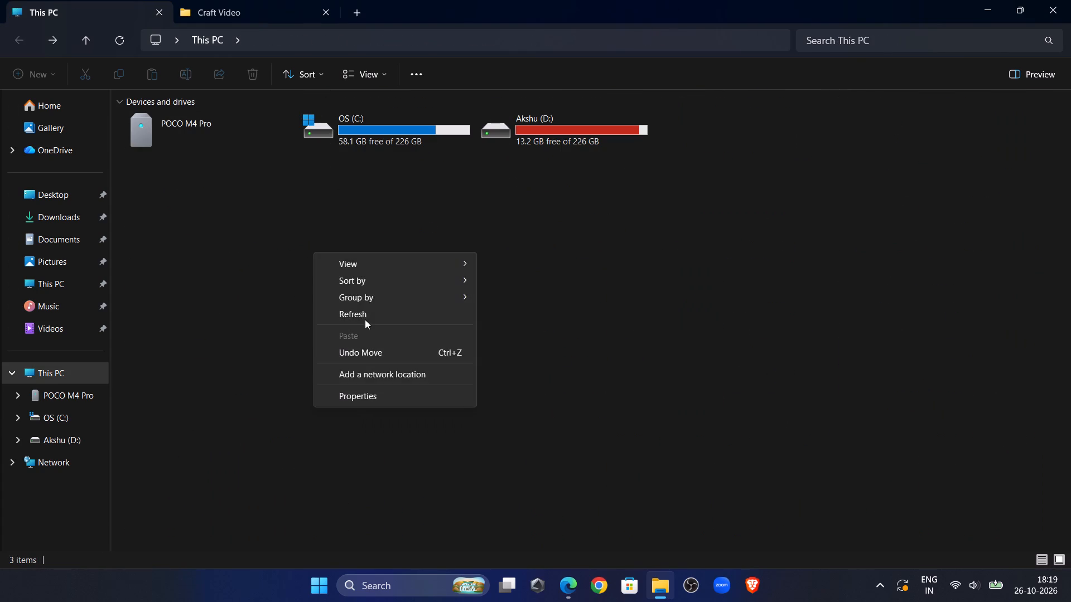
pyautogui.click(365, 319)
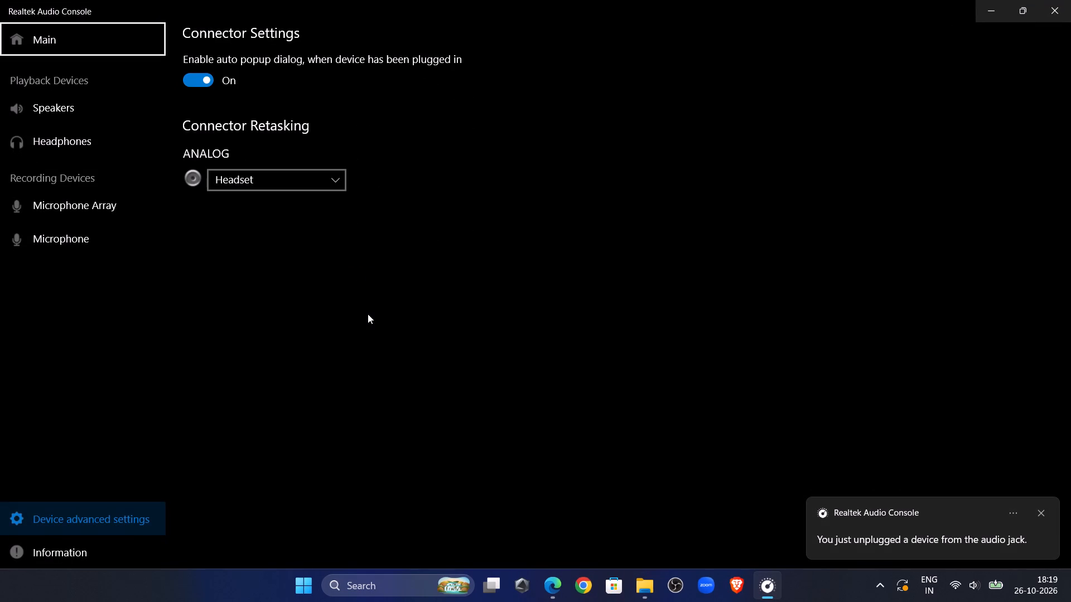
# Close the Realtek Audio Console and minimize File Explorer to reach the desktop.
pyautogui.click(1055, 0)
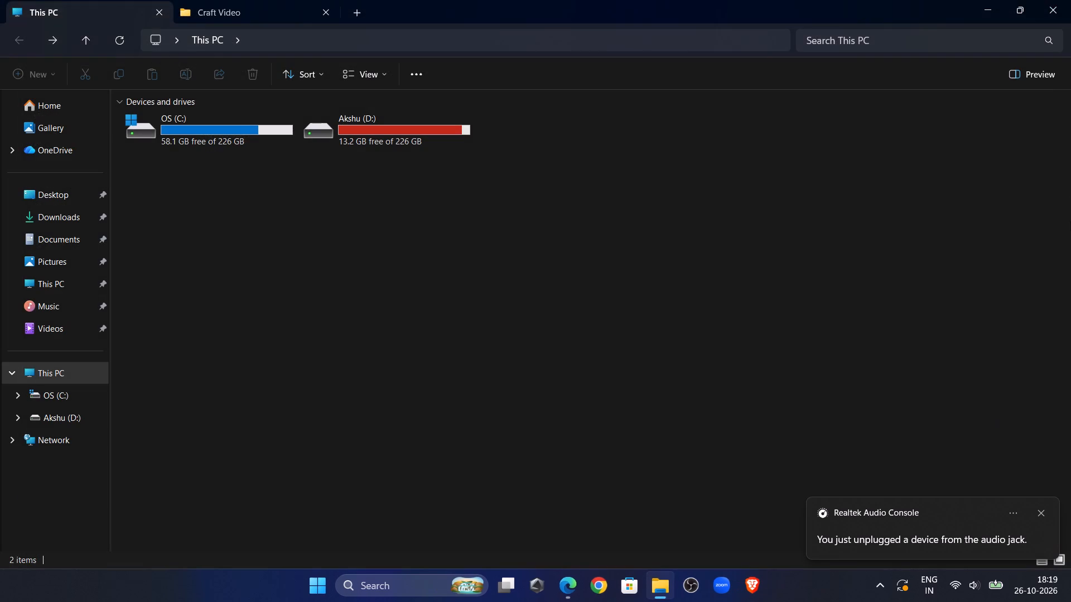
pyautogui.click(643, 244)
pyautogui.click(988, 6)
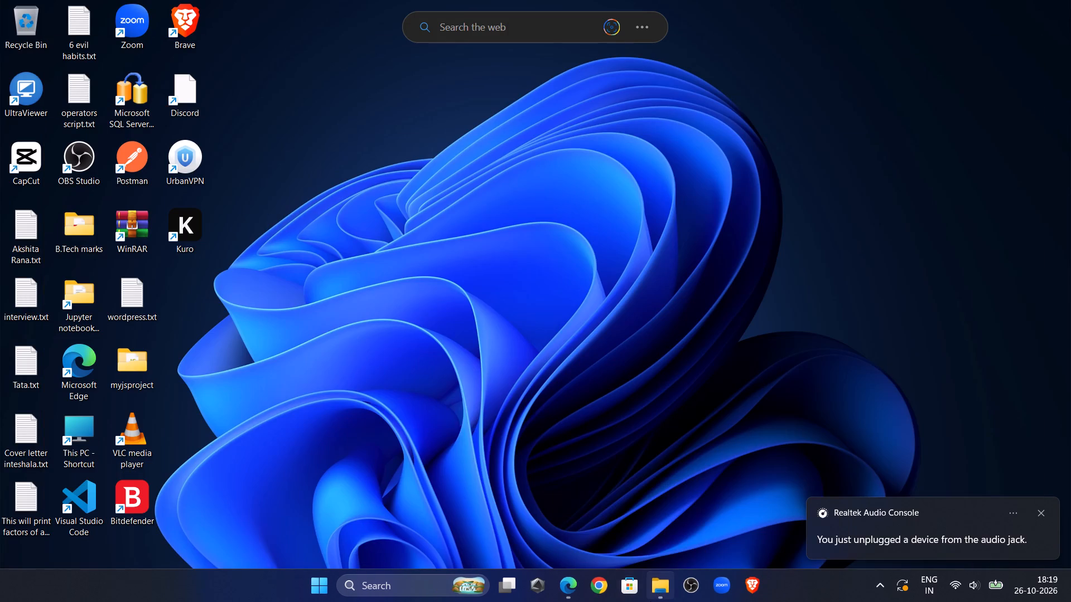
# Launch UrbanVPN, dismiss the audio jack notification, start the VPN connection to United States, and minimize the UrbanVPN window.
pyautogui.doubleClick(175, 163)
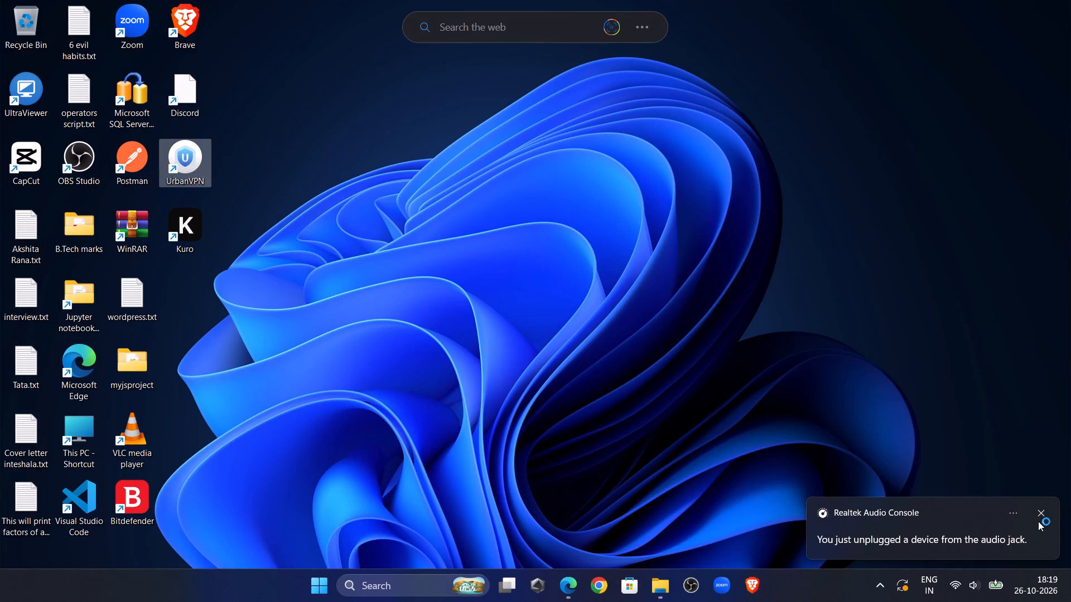
pyautogui.click(1038, 513)
pyautogui.doubleClick(687, 455)
pyautogui.click(687, 449)
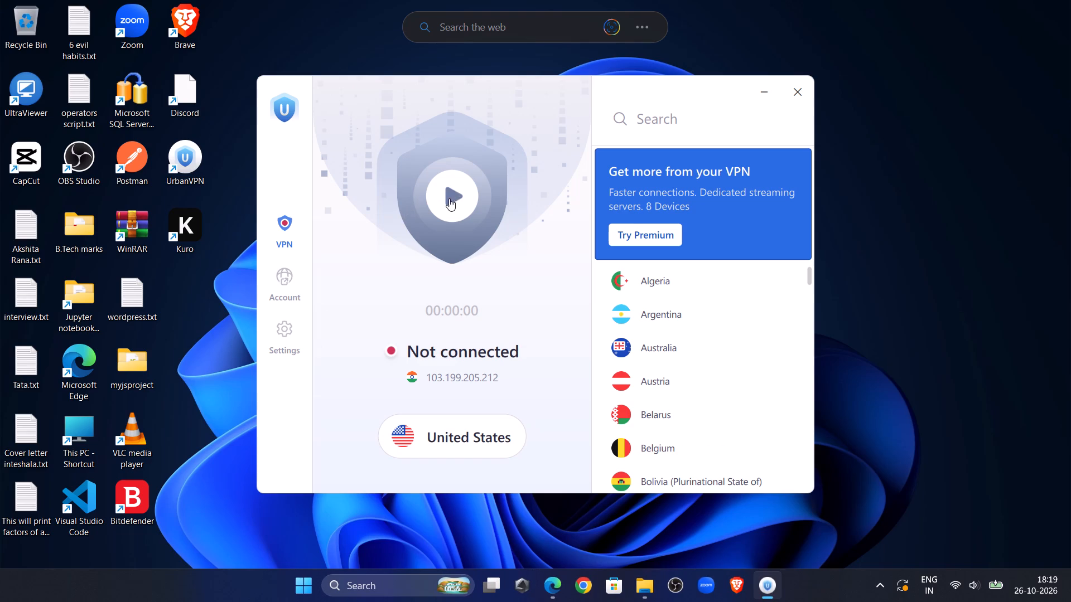
pyautogui.click(455, 197)
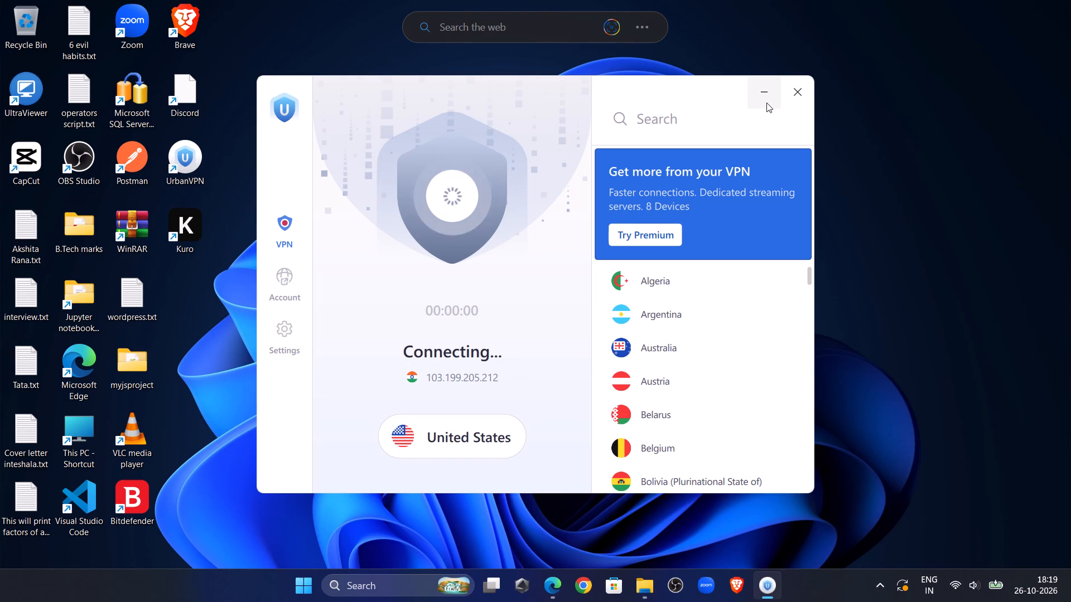
pyautogui.click(766, 103)
# Launch CapCut from the desktop.
pyautogui.doubleClick(13, 154)
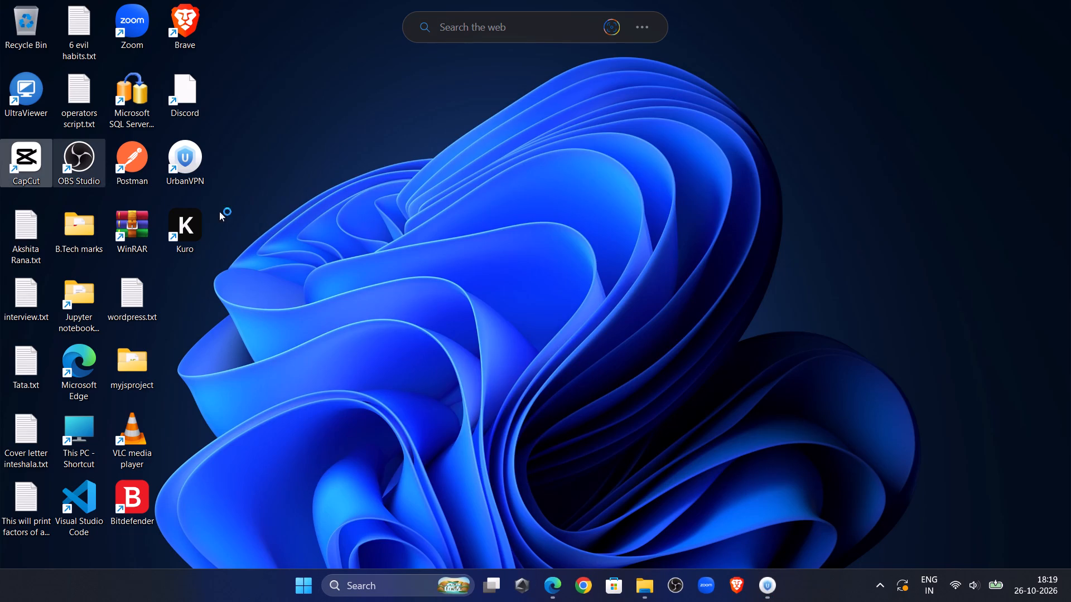
# Show the hidden background app icons in the system tray.
pyautogui.click(885, 584)
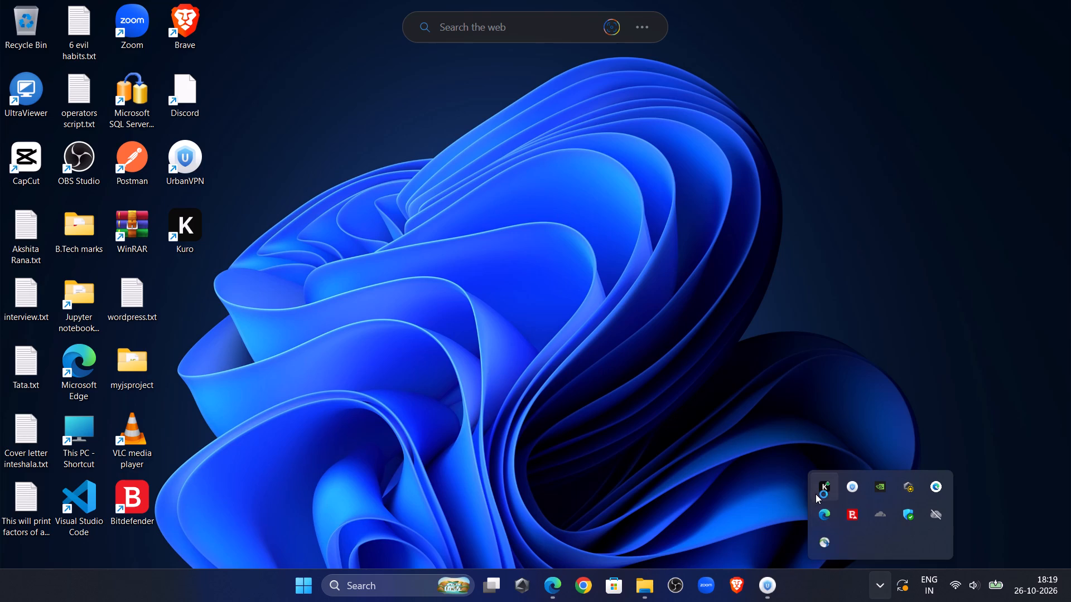
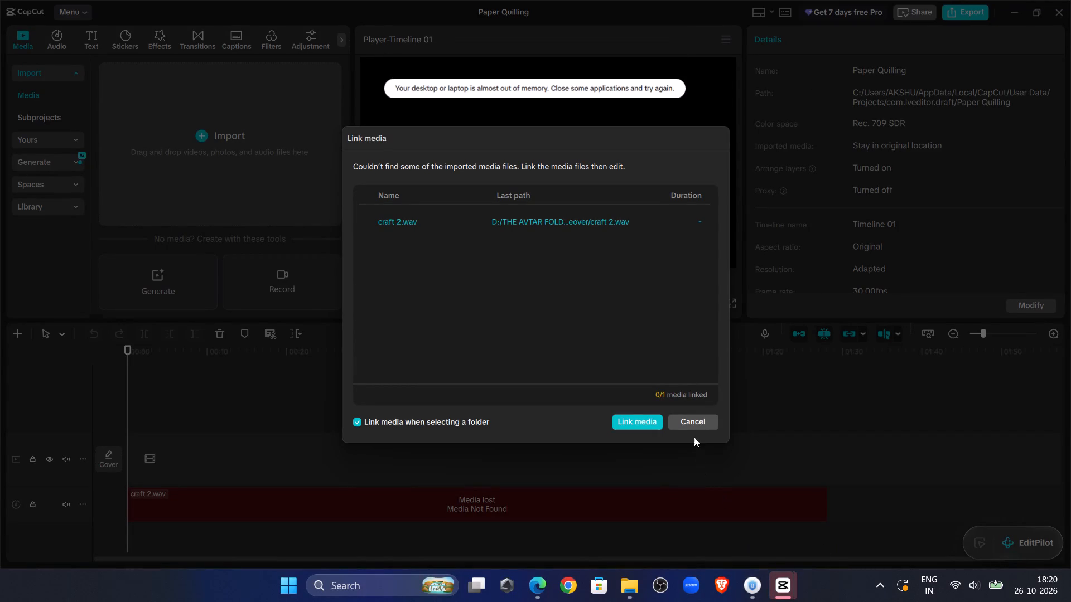
# Cancel linking the missing craft 2.wav media and close the Paper Quilling project.
pyautogui.click(696, 409)
pyautogui.click(696, 419)
pyautogui.click(1054, 16)
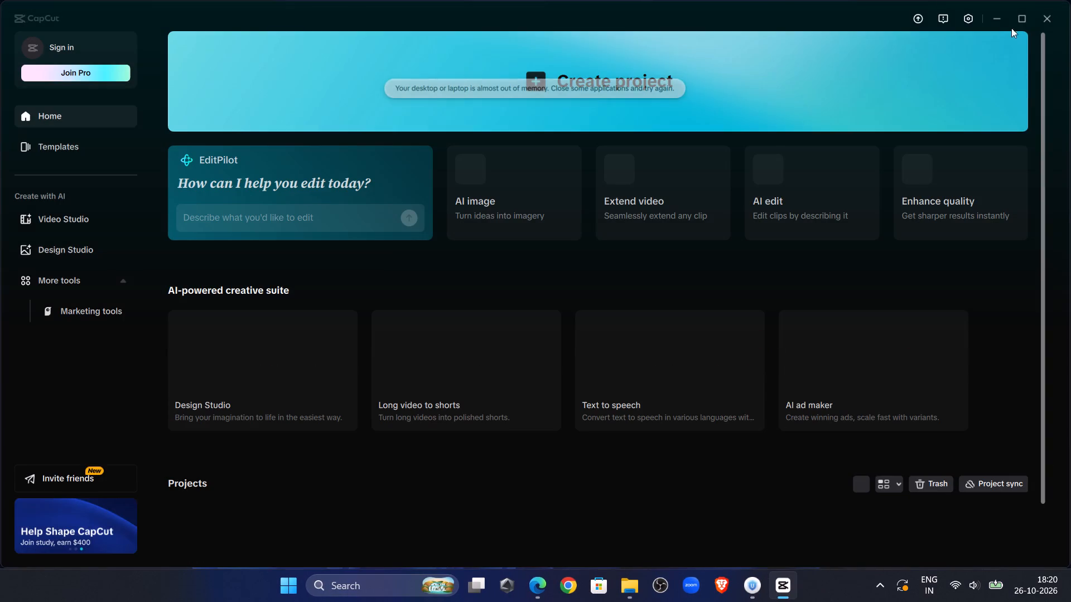
# Create a new video project from the home page.
pyautogui.scroll(-7, 480, 341)
pyautogui.scroll(6, 479, 379)
pyautogui.click(557, 79)
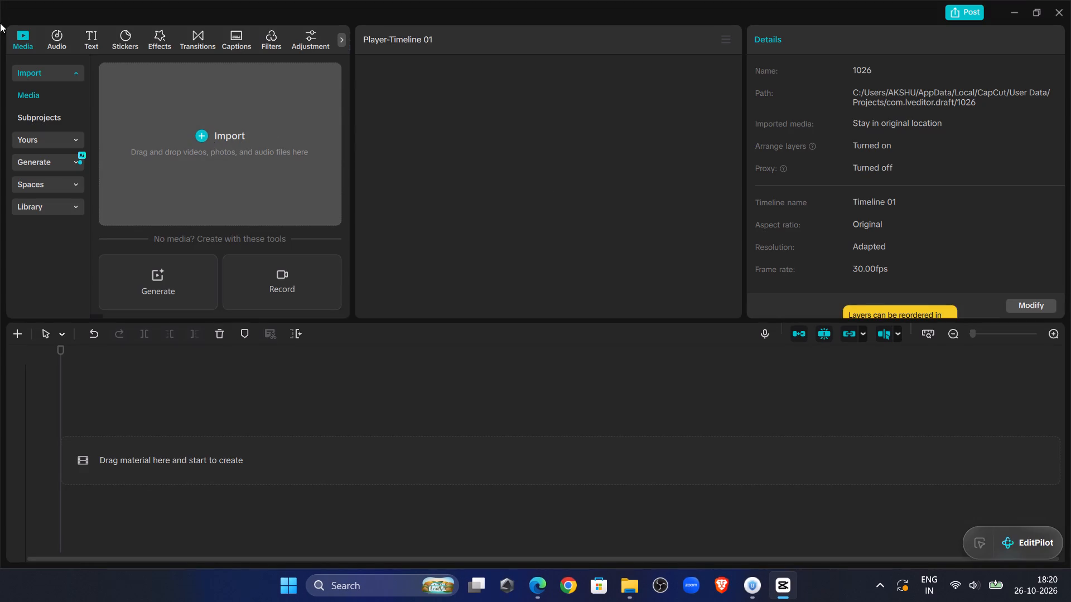
# Start importing media, search the D: drive for "the", and look through the THE HEALING PALETTE folder.
pyautogui.click(205, 138)
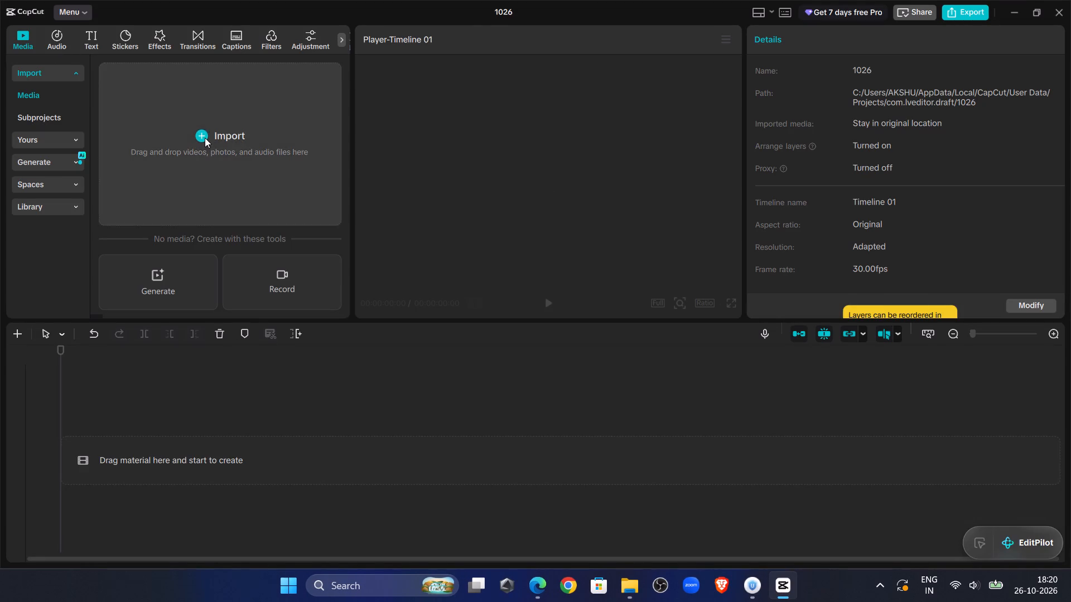
pyautogui.scroll(-7, 307, 183)
pyautogui.scroll(-5, 38, 200)
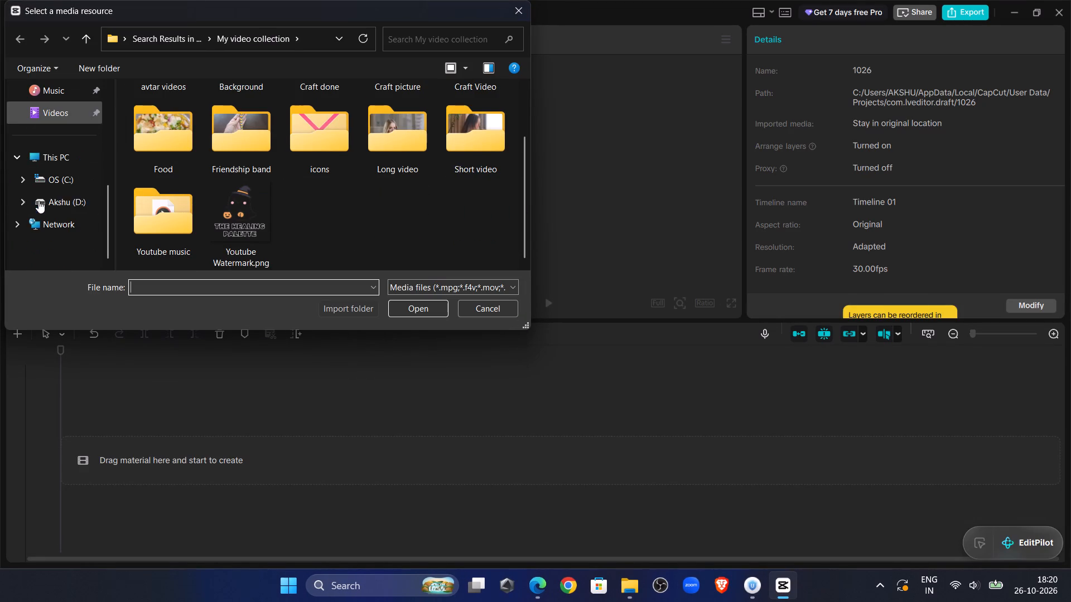
pyautogui.click(60, 213)
pyautogui.click(56, 202)
pyautogui.click(441, 31)
pyautogui.click(445, 42)
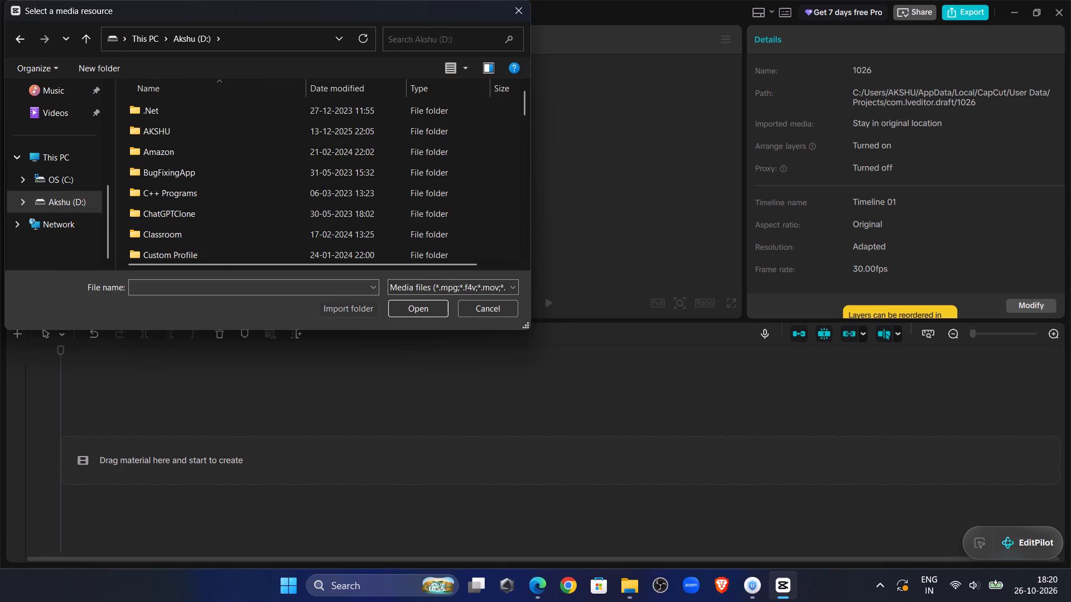
pyautogui.write('the')
pyautogui.press('Return')
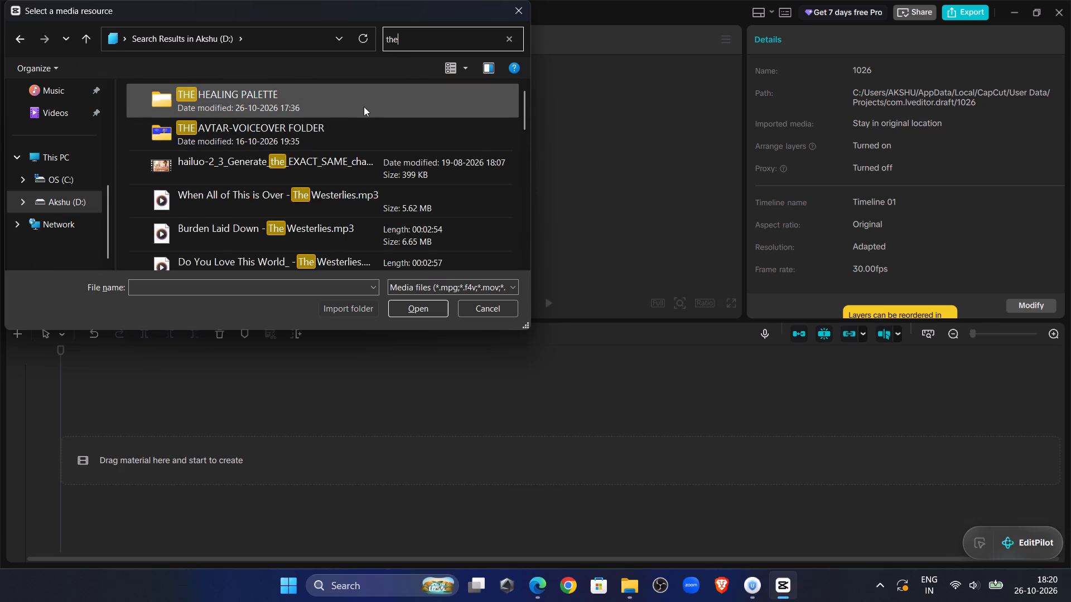
pyautogui.doubleClick(361, 105)
pyautogui.doubleClick(361, 105)
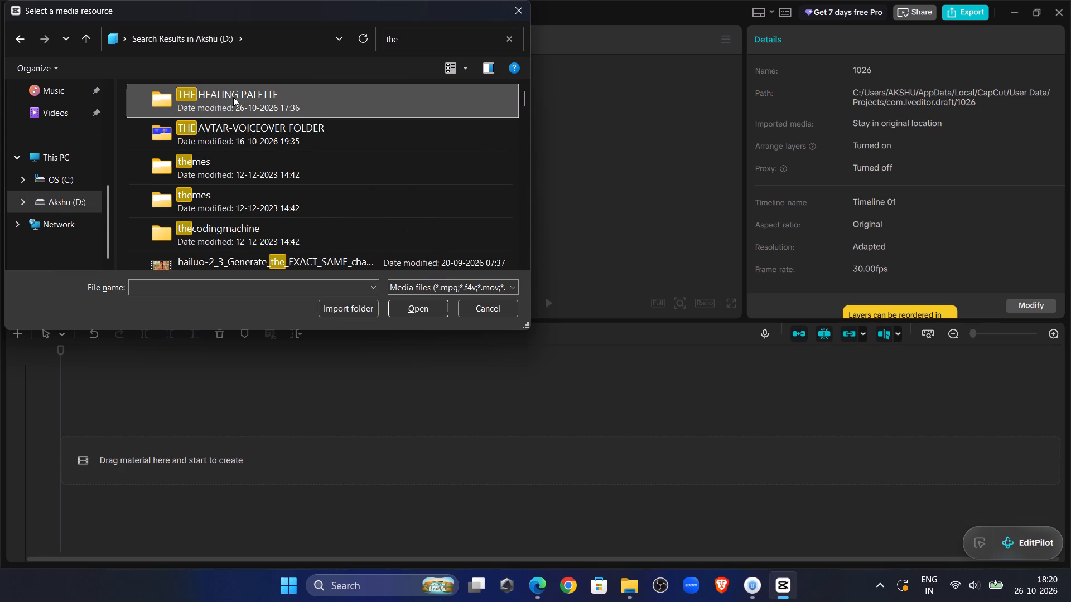
pyautogui.doubleClick(211, 99)
pyautogui.scroll(-6, 286, 194)
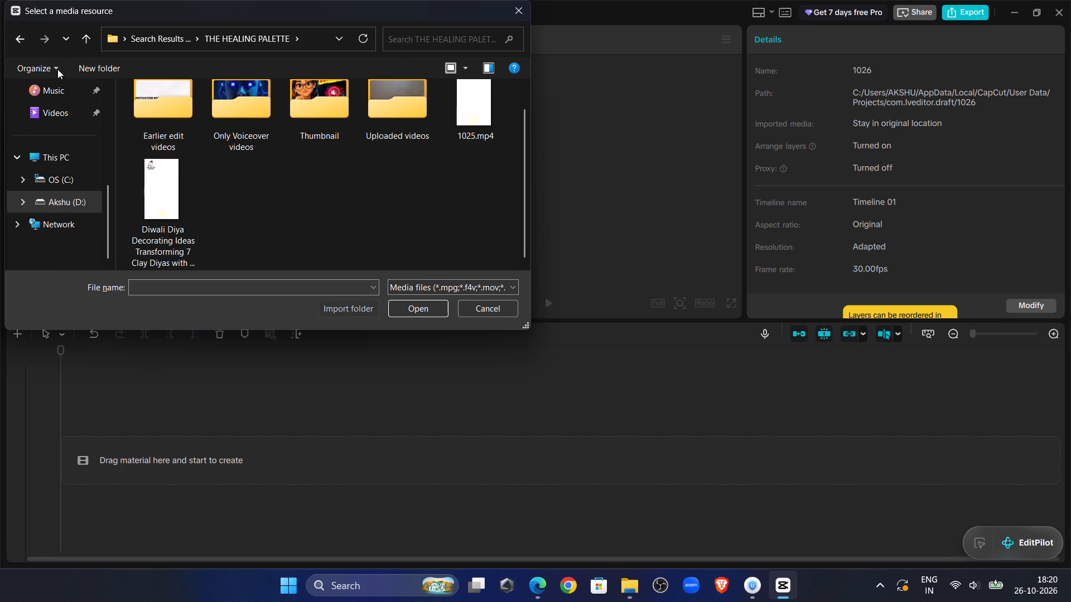
pyautogui.click(12, 42)
# Search the D: drive for "my" and look through the My video collection folder.
pyautogui.click(434, 43)
pyautogui.moveTo(434, 43); pyautogui.dragTo(388, 33)
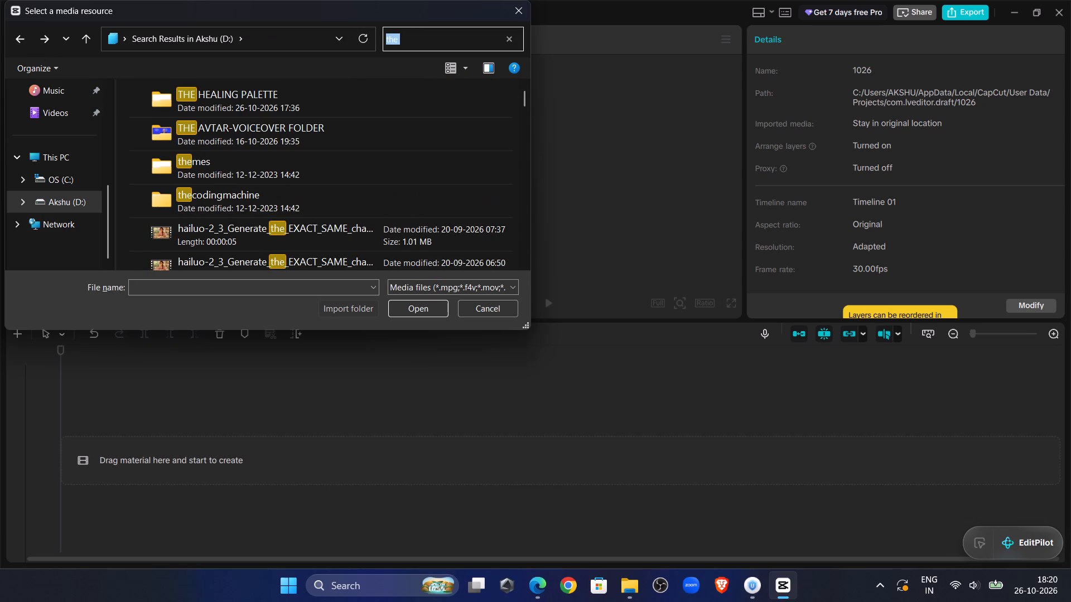
pyautogui.moveTo(388, 33); pyautogui.dragTo(387, 33)
pyautogui.press('BackSpace')
pyautogui.write('my')
pyautogui.press('Return')
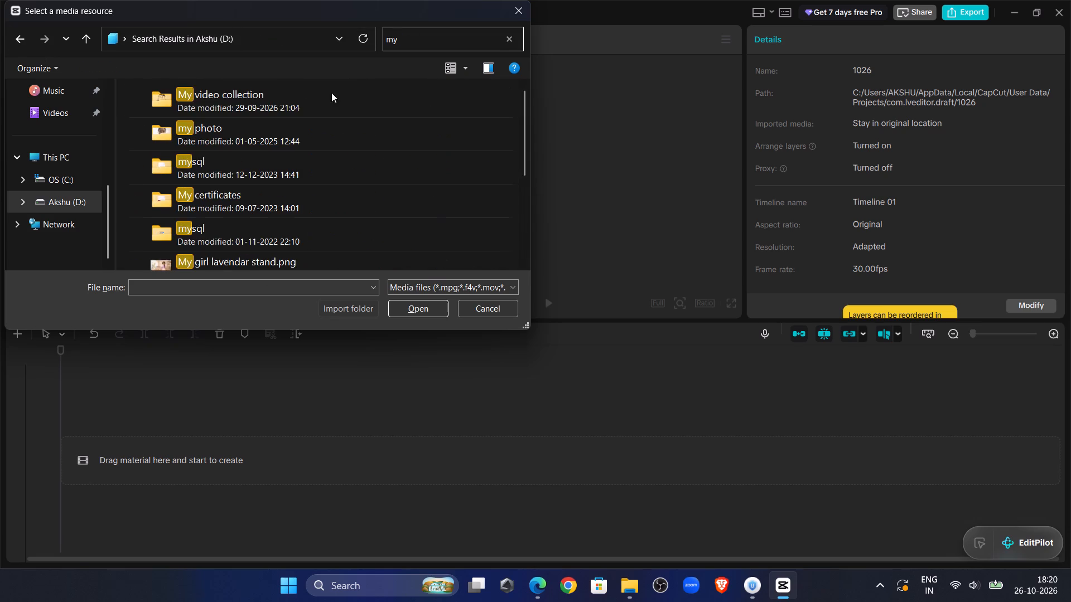
pyautogui.doubleClick(291, 107)
pyautogui.scroll(-6, 303, 159)
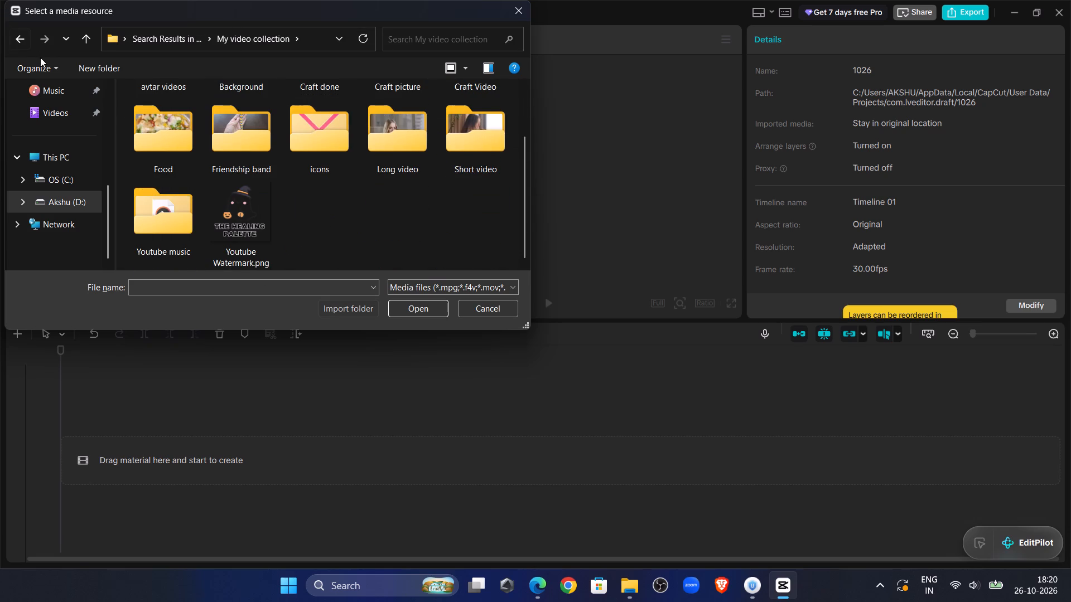
pyautogui.click(25, 40)
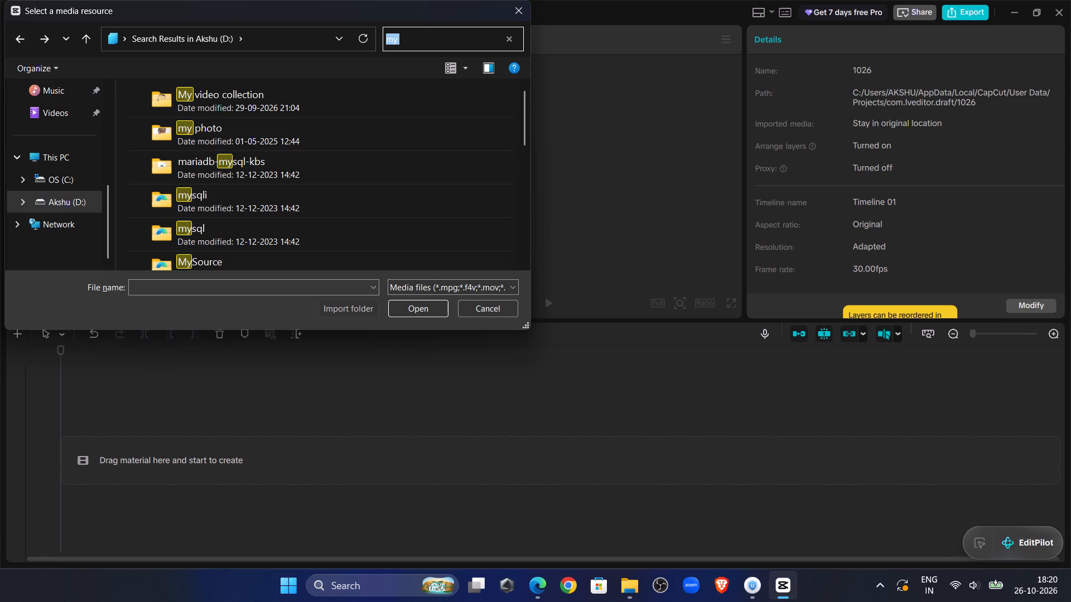
# Search the D: drive for "the" and check the THE HEALING PALETTE and THE AVTAR-VOICEOVER FOLDER folders.
pyautogui.click(424, 40)
pyautogui.moveTo(424, 40); pyautogui.dragTo(375, 45)
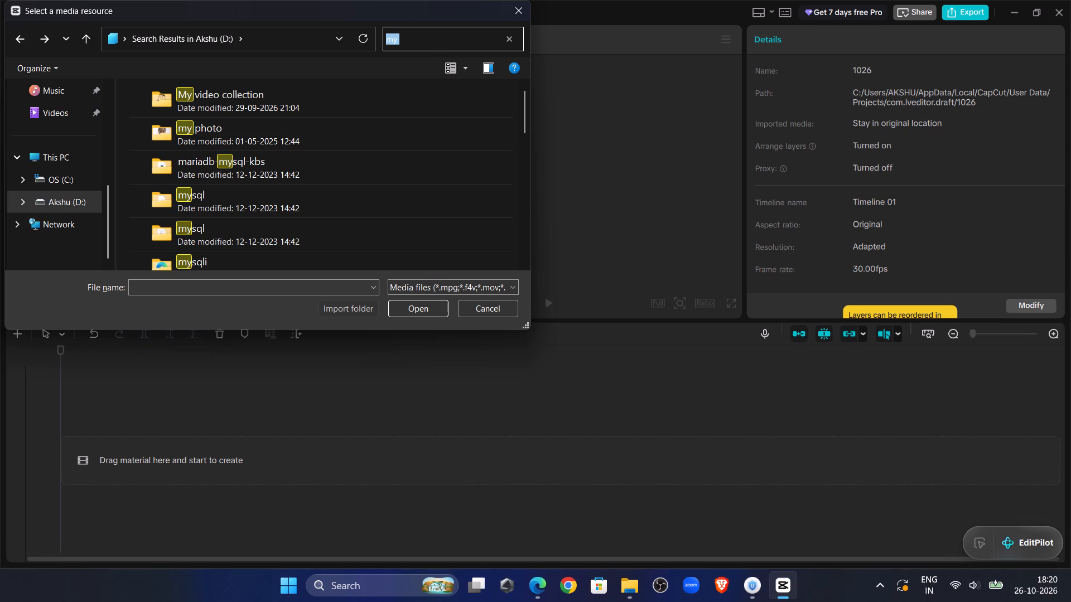
pyautogui.moveTo(375, 45); pyautogui.dragTo(373, 45)
pyautogui.press('BackSpace')
pyautogui.write('the')
pyautogui.press('Return')
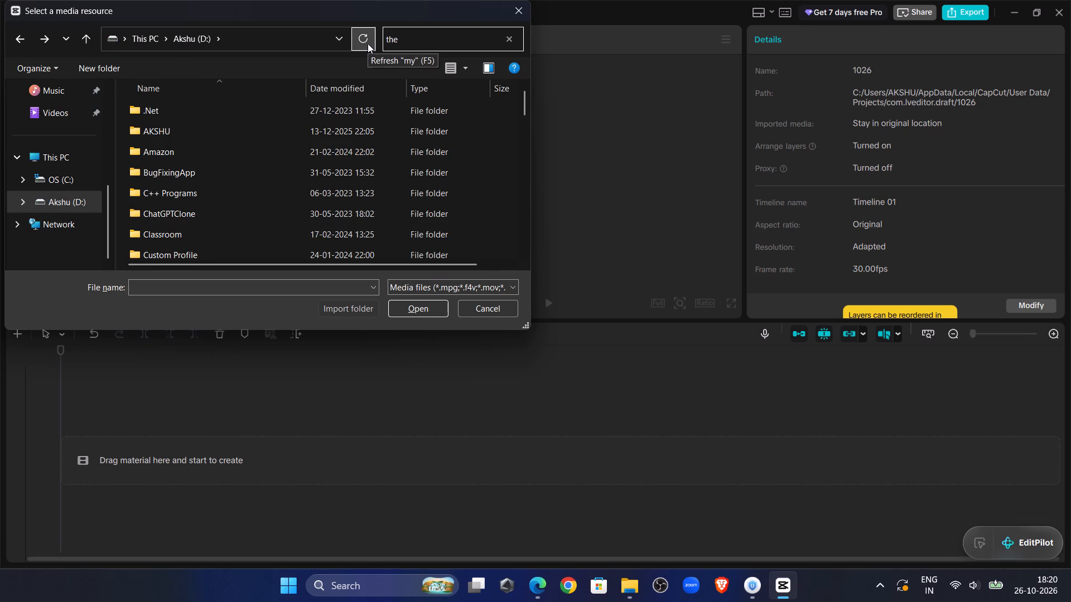
pyautogui.doubleClick(394, 100)
pyautogui.doubleClick(273, 106)
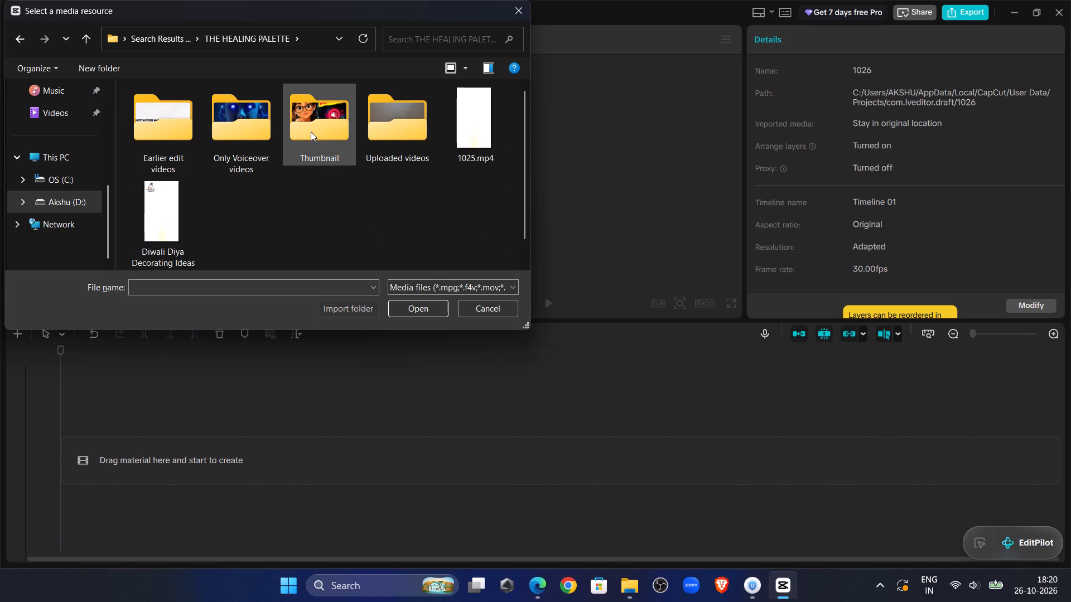
pyautogui.click(13, 46)
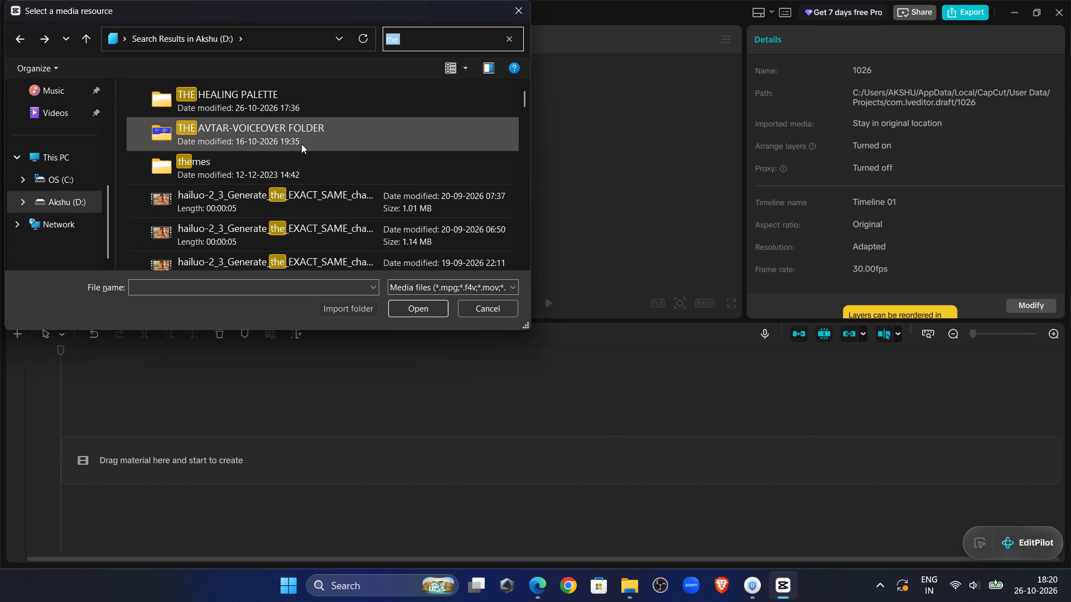
pyautogui.doubleClick(301, 144)
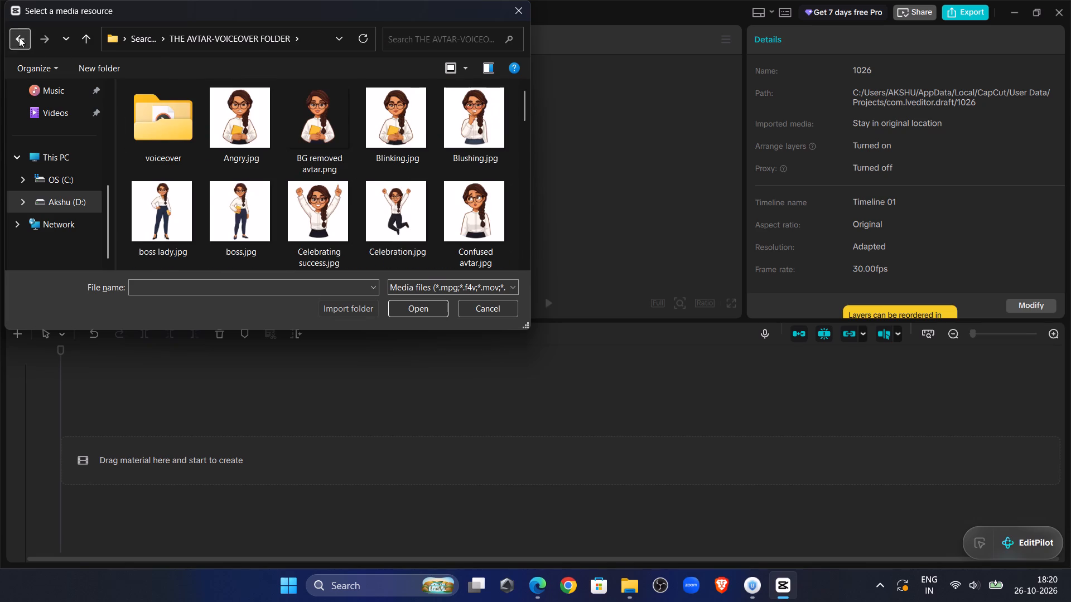
pyautogui.click(18, 37)
# Search the D: drive for "my" and import VID_20261026_181452.mp4 from My video collection > Craft Video.
pyautogui.click(415, 46)
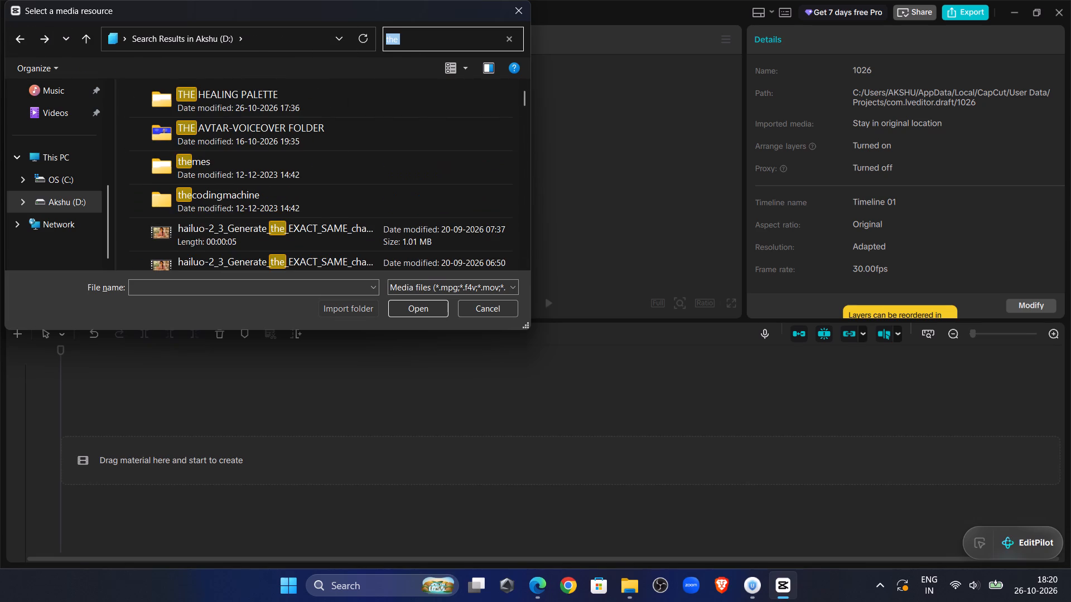
pyautogui.press('BackSpace')
pyautogui.write('my')
pyautogui.press('Return')
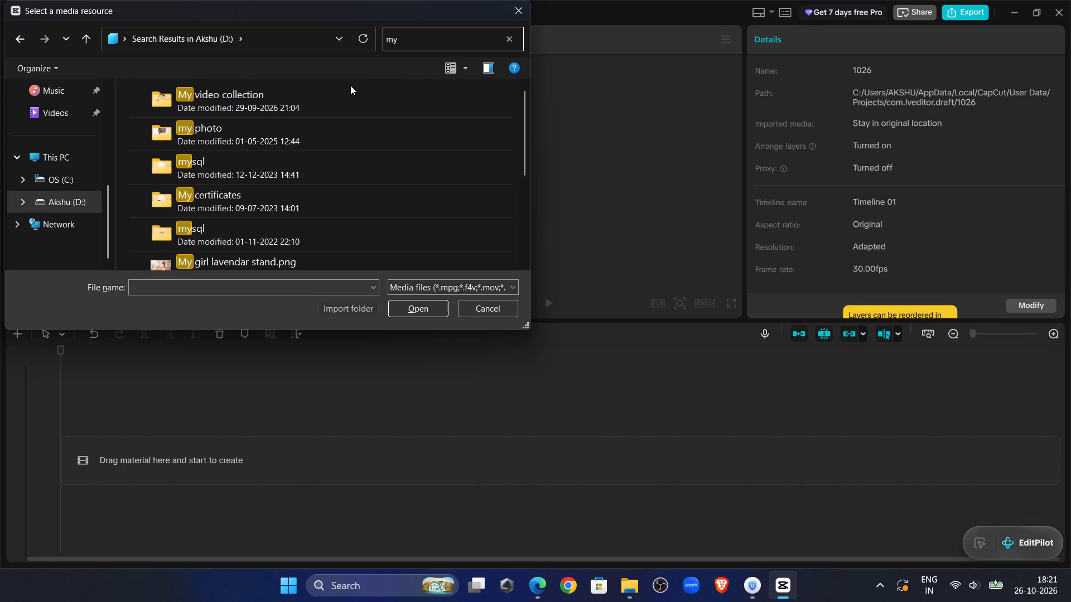
pyautogui.doubleClick(350, 85)
pyautogui.scroll(-5, 404, 149)
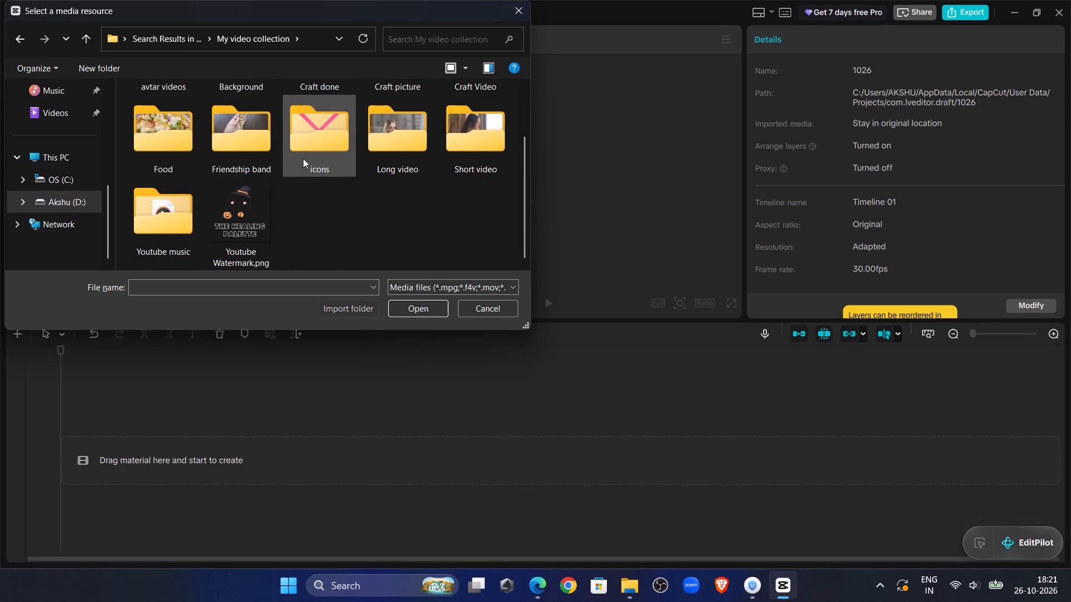
pyautogui.scroll(2, 284, 190)
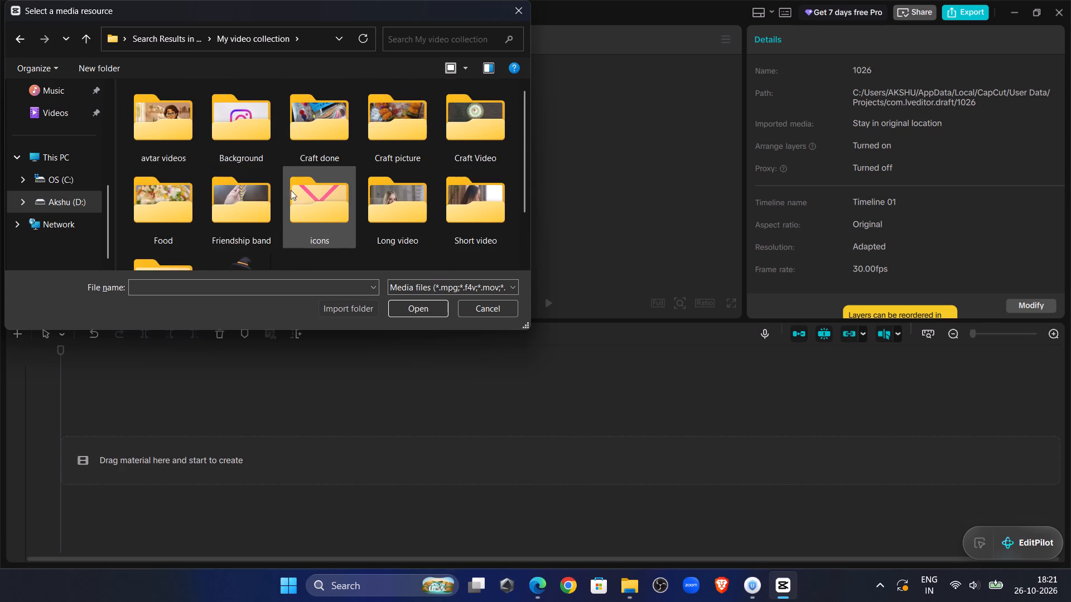
pyautogui.doubleClick(511, 125)
pyautogui.scroll(-16, 479, 146)
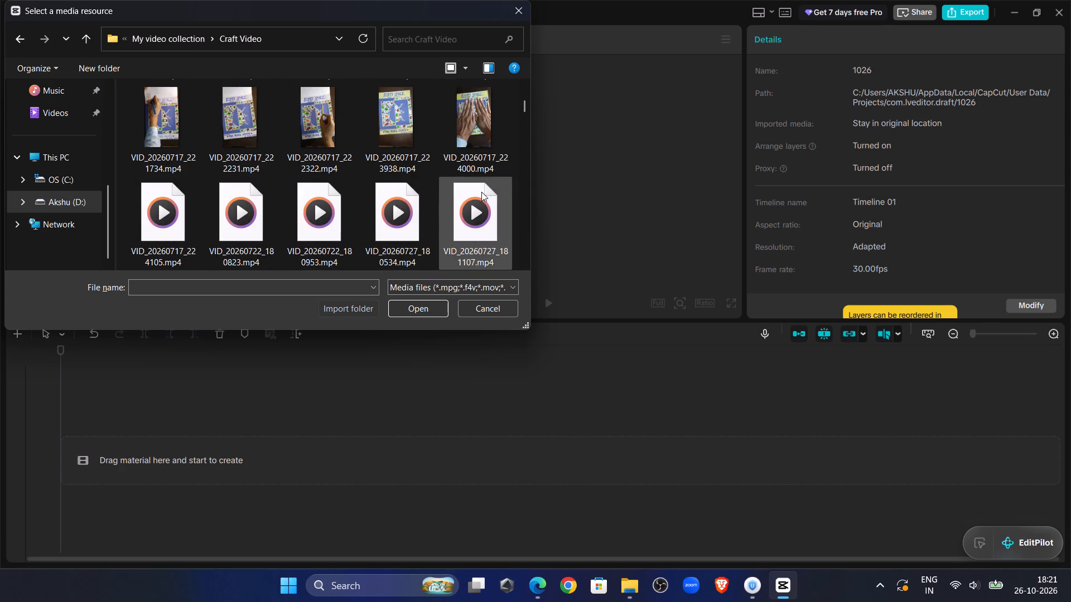
pyautogui.moveTo(525, 106); pyautogui.dragTo(525, 290)
pyautogui.click(140, 234)
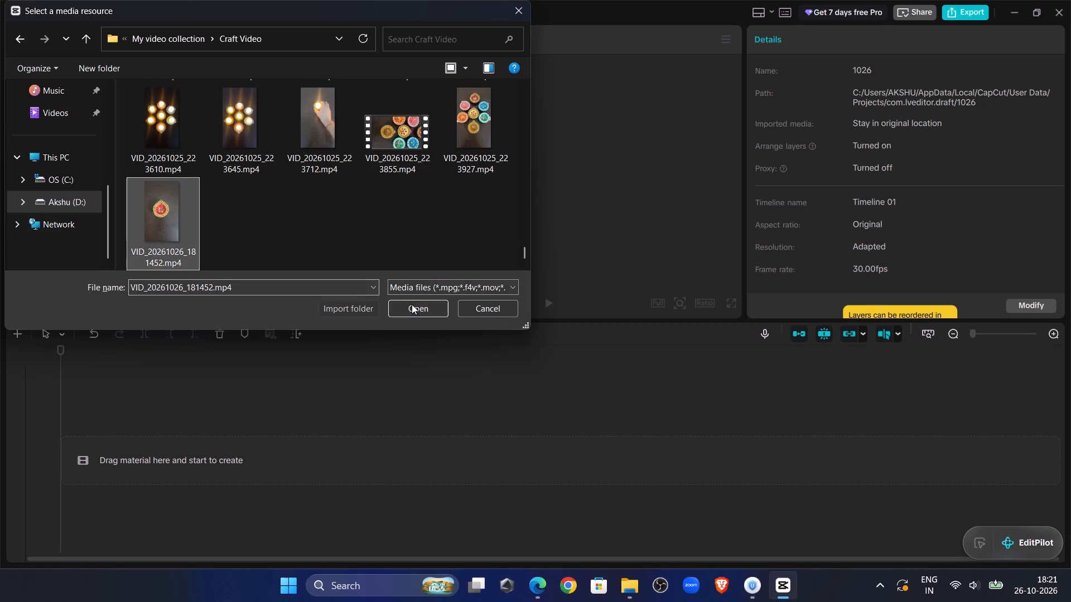
pyautogui.click(412, 305)
# Add the imported craft video to the main track at the start of the timeline.
pyautogui.moveTo(145, 139); pyautogui.dragTo(123, 436)
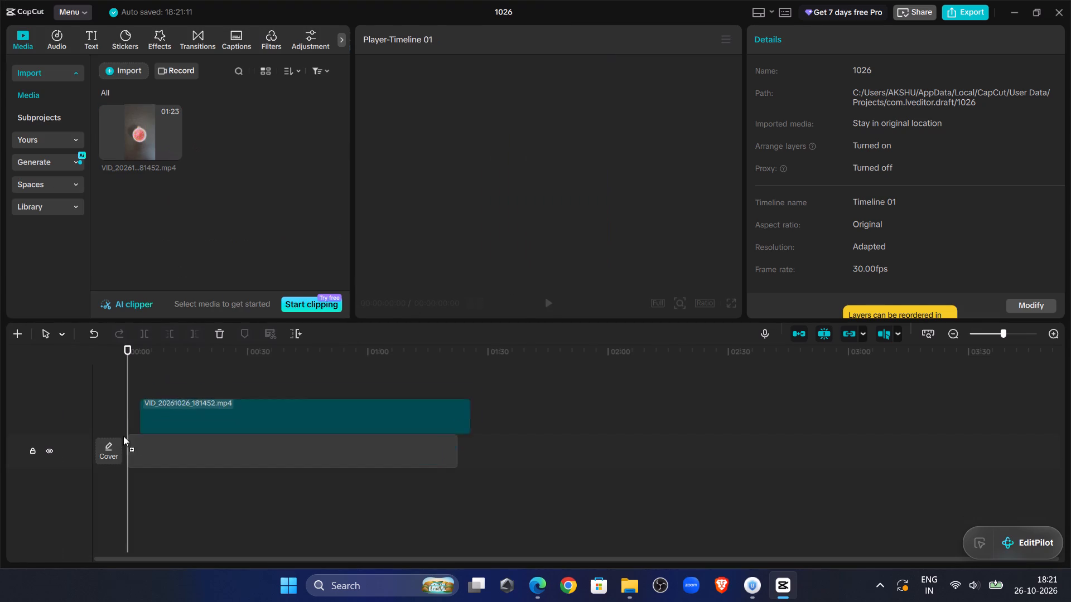
pyautogui.moveTo(123, 436); pyautogui.dragTo(131, 445)
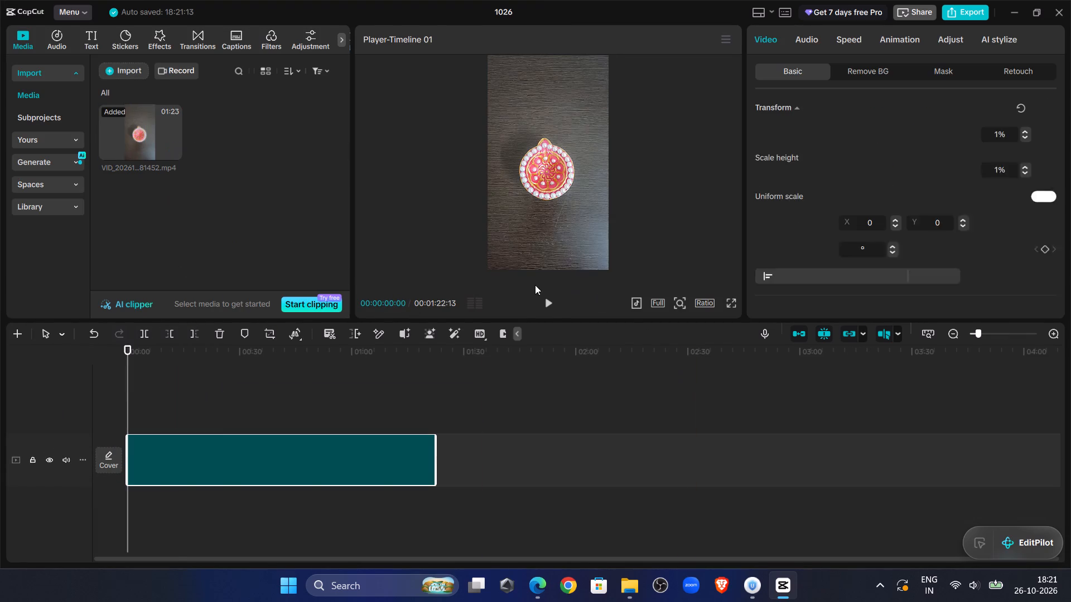
# Preview the clip's opening and trim off everything before about 00:00:01:11.
pyautogui.click(547, 308)
pyautogui.click(547, 308)
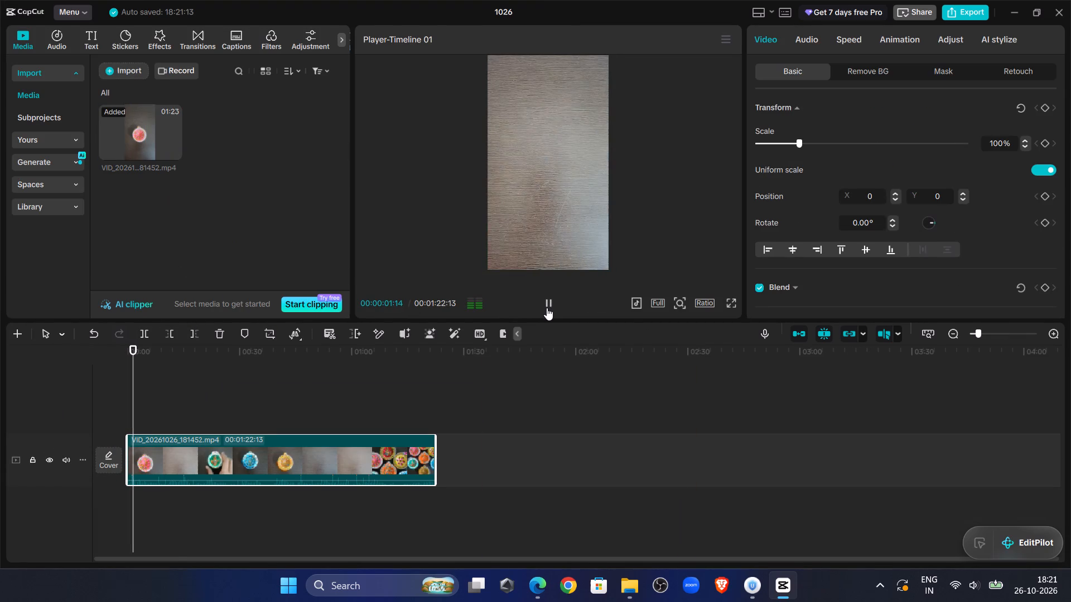
pyautogui.click(547, 308)
pyautogui.click(547, 308)
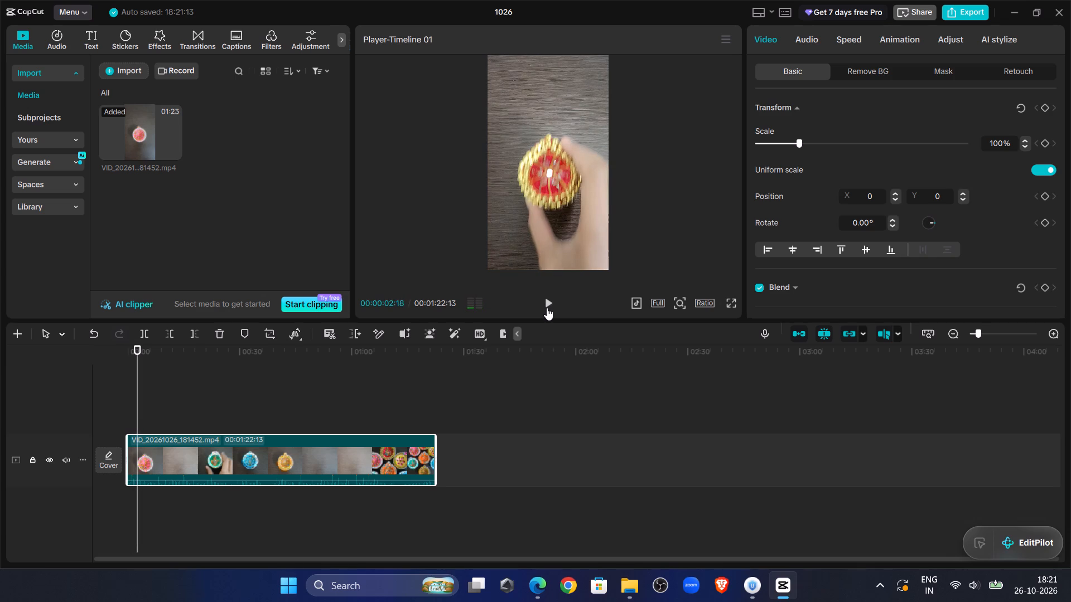
pyautogui.doubleClick(547, 308)
pyautogui.click(137, 374)
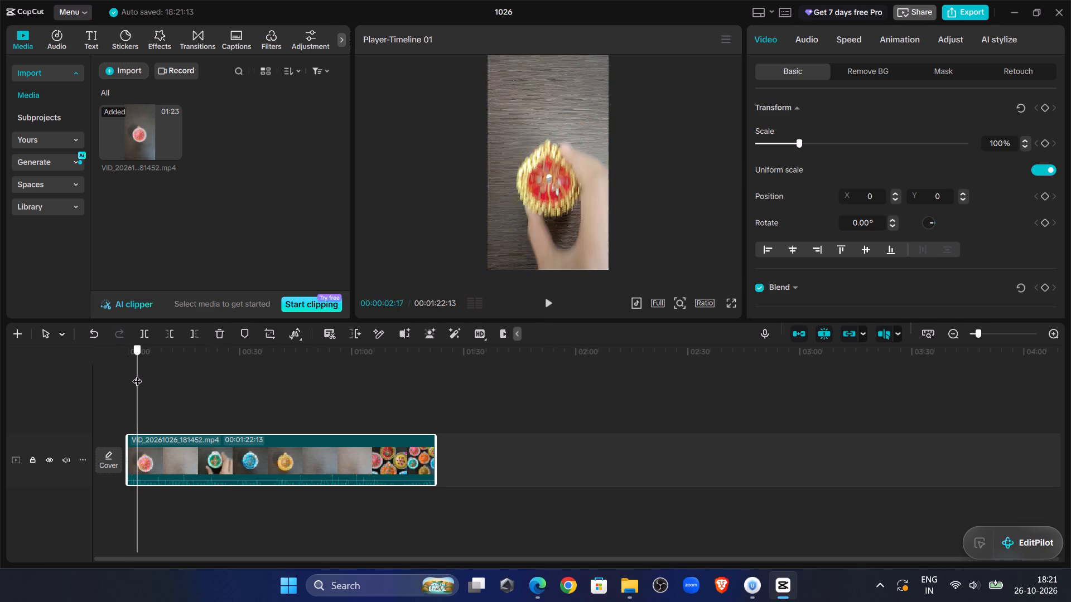
pyautogui.click(185, 449)
pyautogui.click(163, 336)
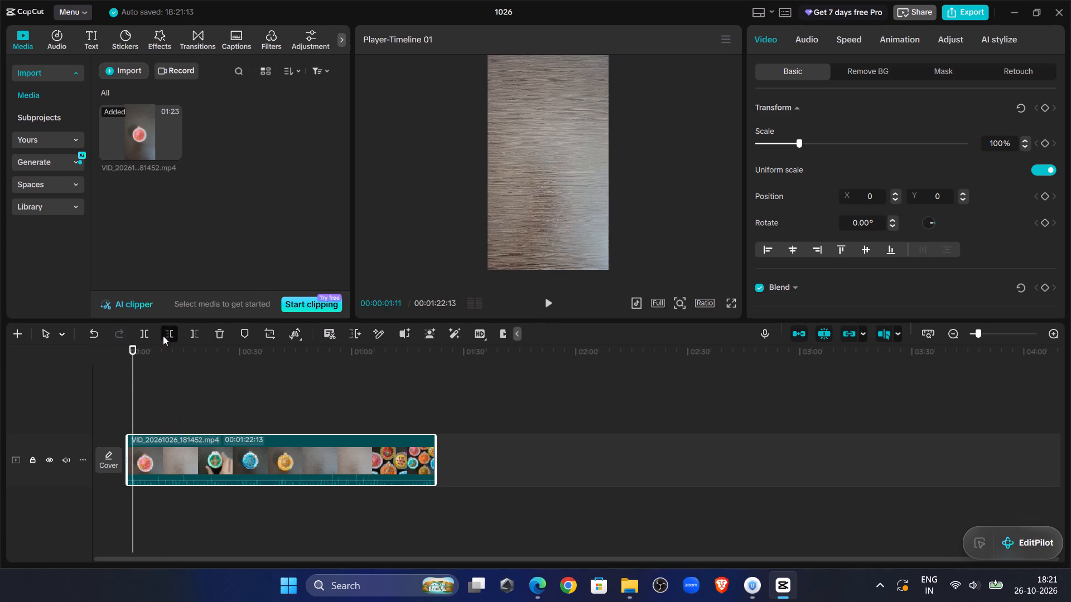
# Set the clip's standard playback speed to 2.0x.
pyautogui.click(845, 40)
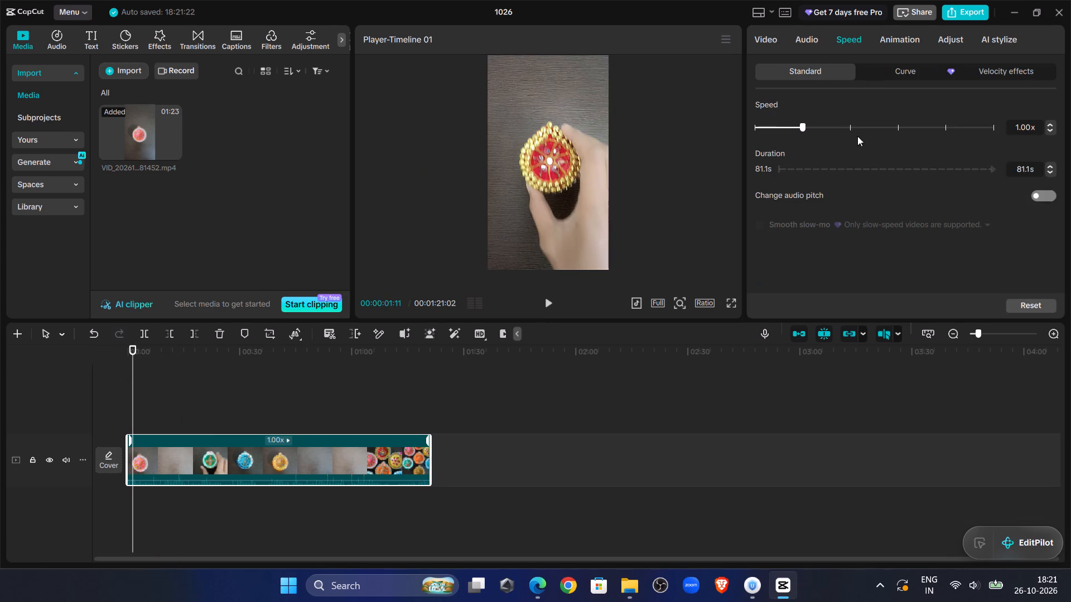
pyautogui.click(850, 129)
# Mute the clip by lowering its volume to -∞ dB.
pyautogui.click(813, 45)
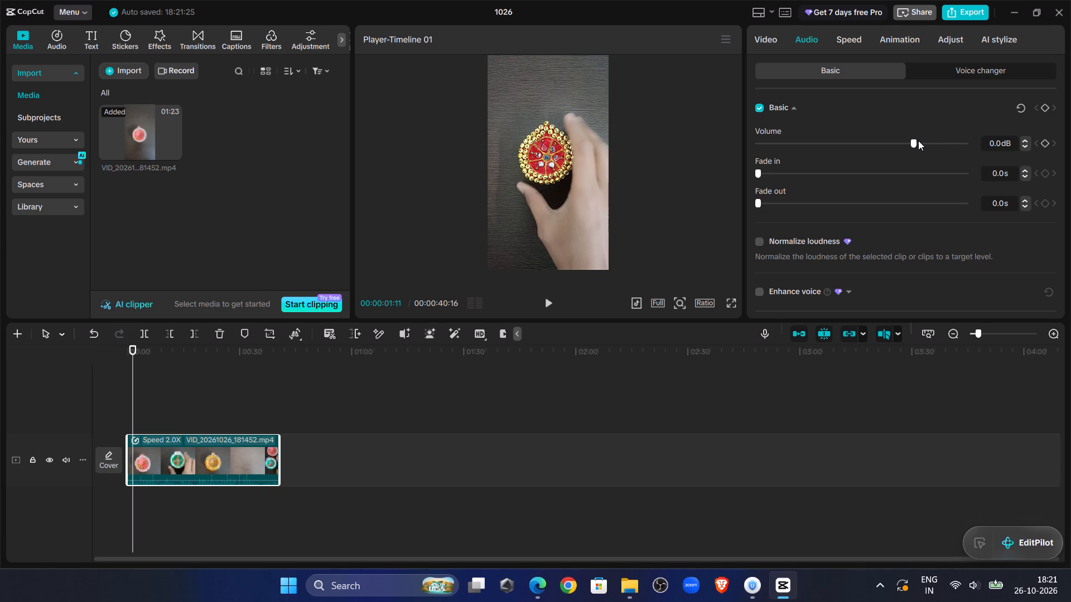
pyautogui.moveTo(914, 145); pyautogui.dragTo(763, 170)
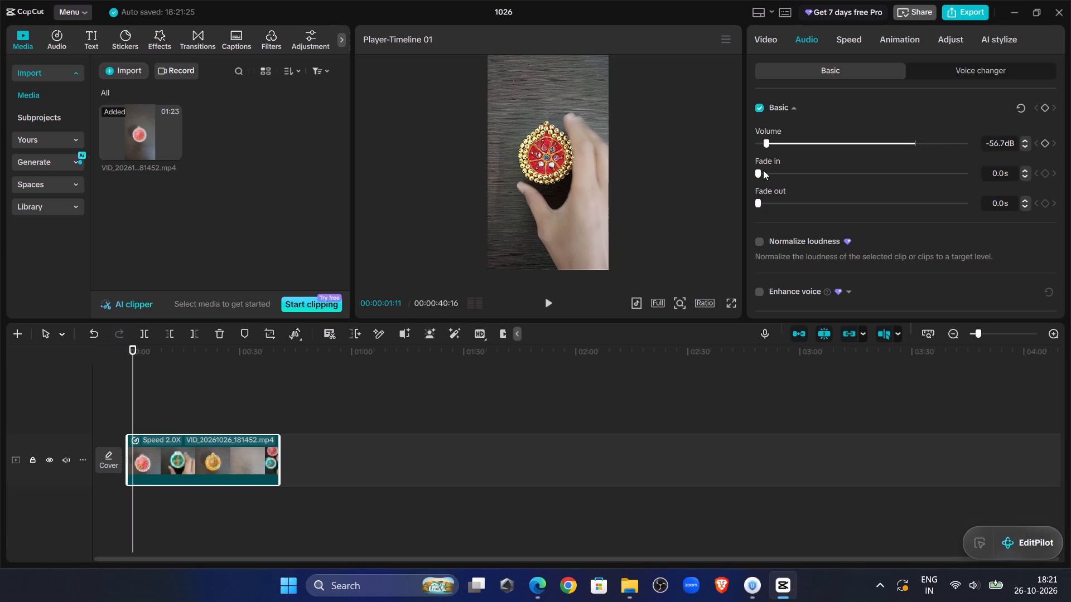
pyautogui.moveTo(763, 170); pyautogui.dragTo(623, 183)
# Preview the clip's opening and trim off the empty footage before about 00:00:00:14.
pyautogui.moveTo(136, 371); pyautogui.dragTo(73, 377)
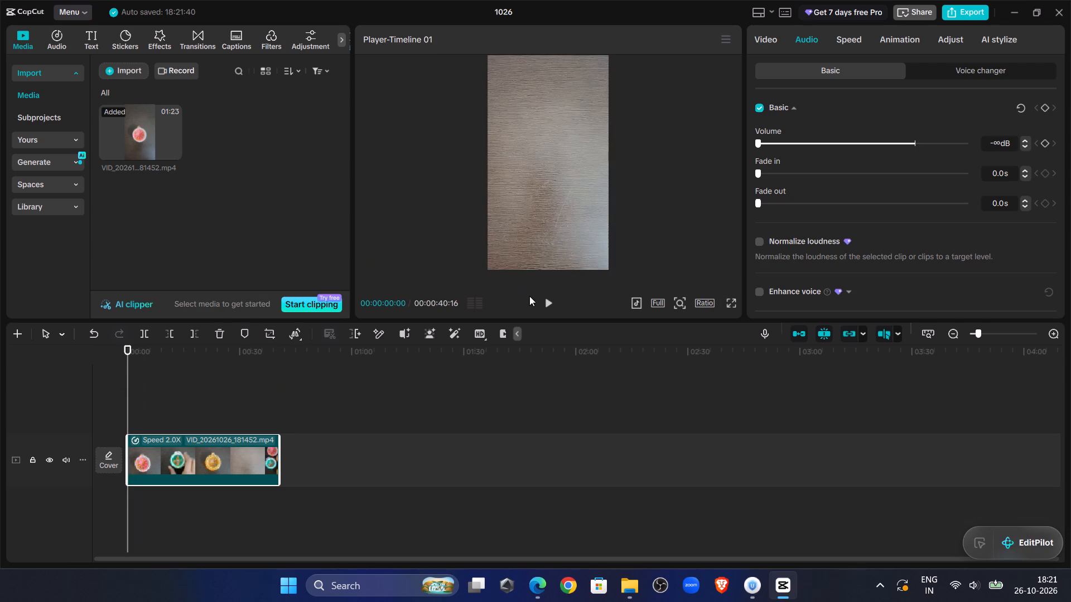
pyautogui.click(553, 302)
pyautogui.click(547, 308)
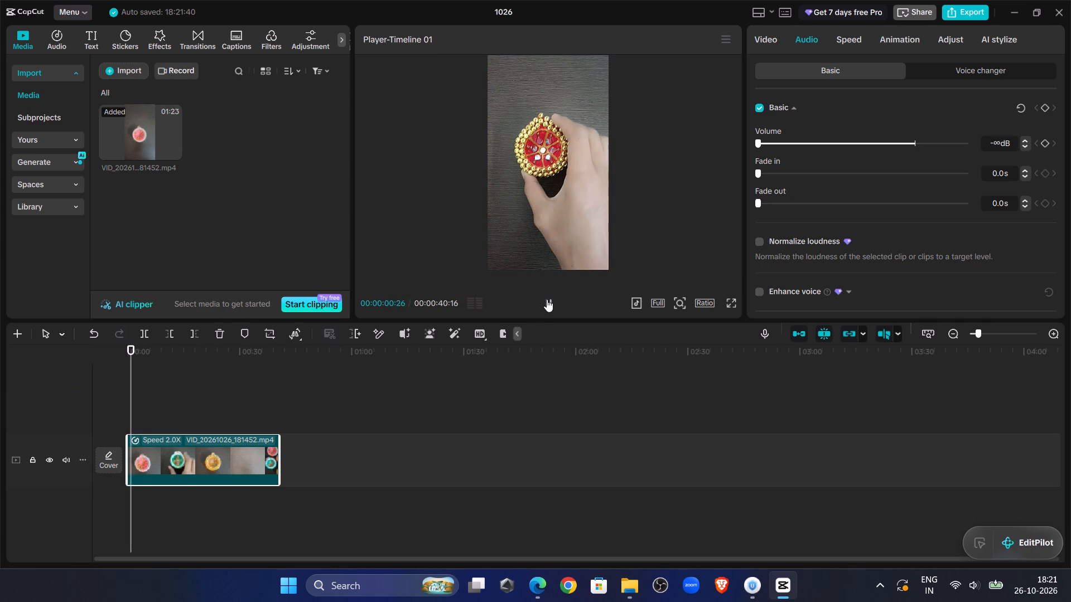
pyautogui.click(547, 299)
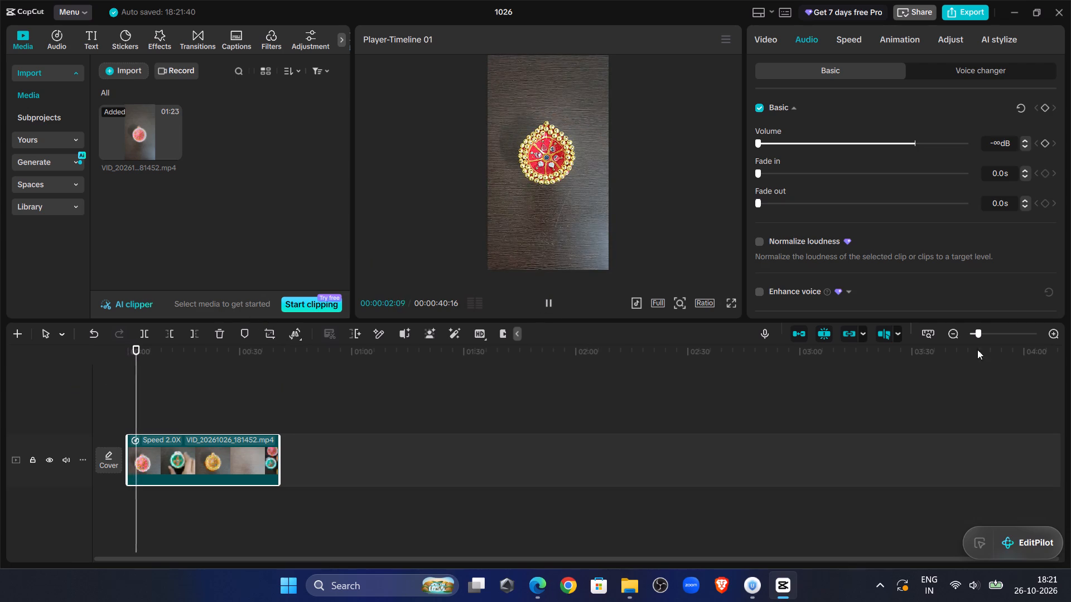
pyautogui.click(998, 333)
pyautogui.click(194, 396)
pyautogui.moveTo(192, 396); pyautogui.dragTo(0, 398)
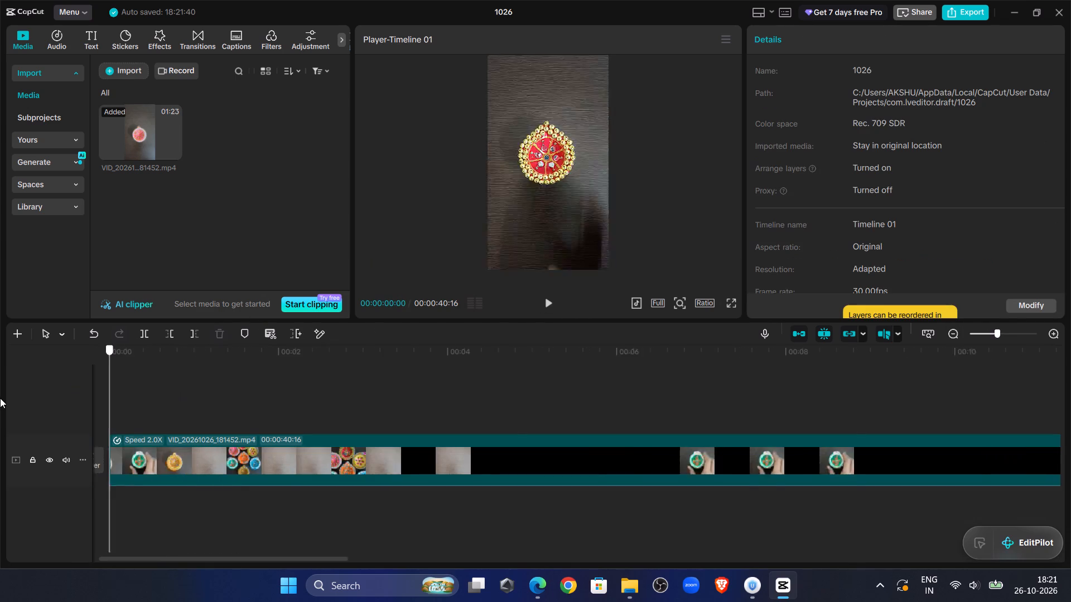
pyautogui.moveTo(0, 398); pyautogui.dragTo(748, 431)
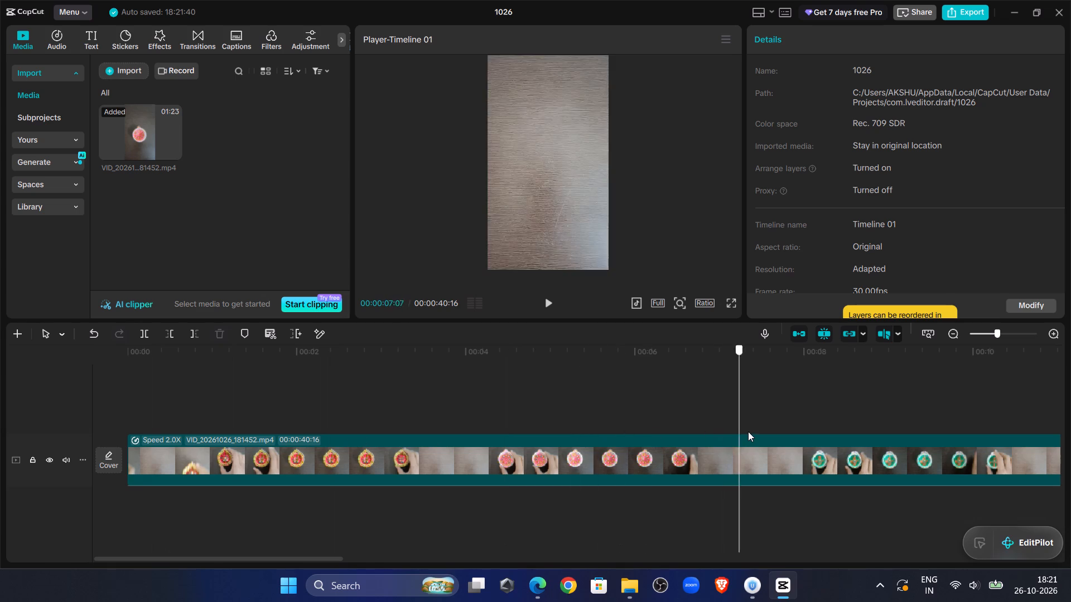
pyautogui.moveTo(748, 431); pyautogui.dragTo(167, 447)
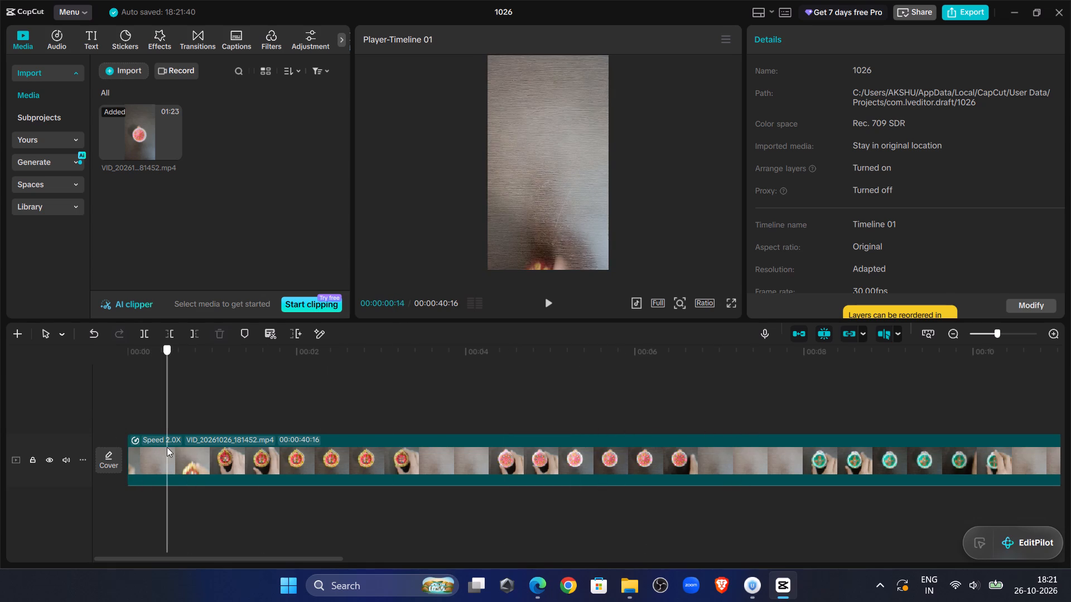
pyautogui.moveTo(167, 447); pyautogui.dragTo(166, 449)
pyautogui.click(177, 462)
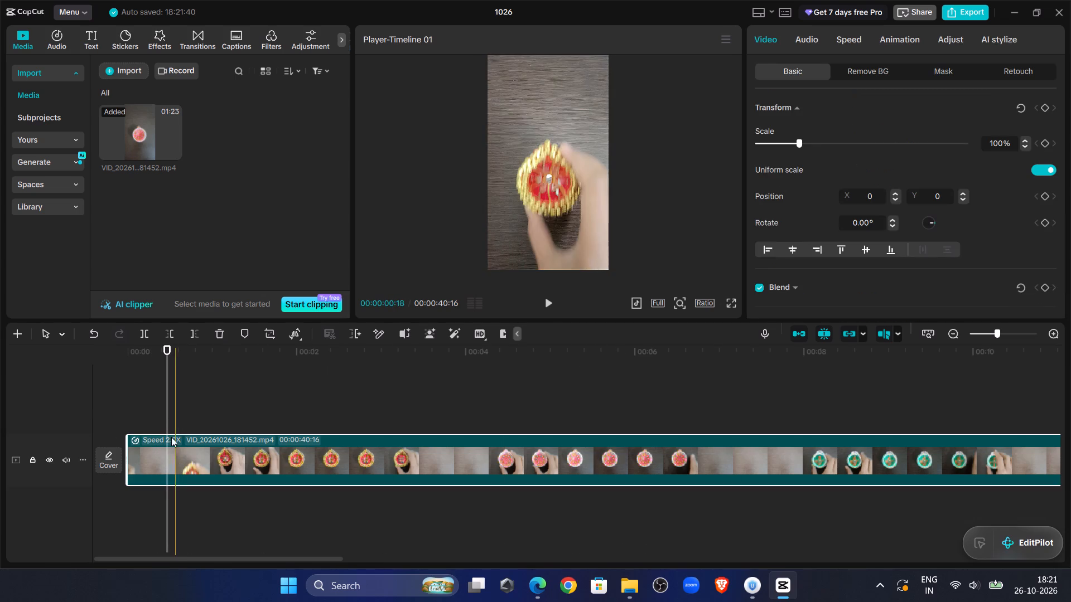
pyautogui.click(166, 328)
# Play from the start and split the clip at 00:00:03:04, after the gold-beaded red piece leaves the frame.
pyautogui.moveTo(166, 380); pyautogui.dragTo(0, 415)
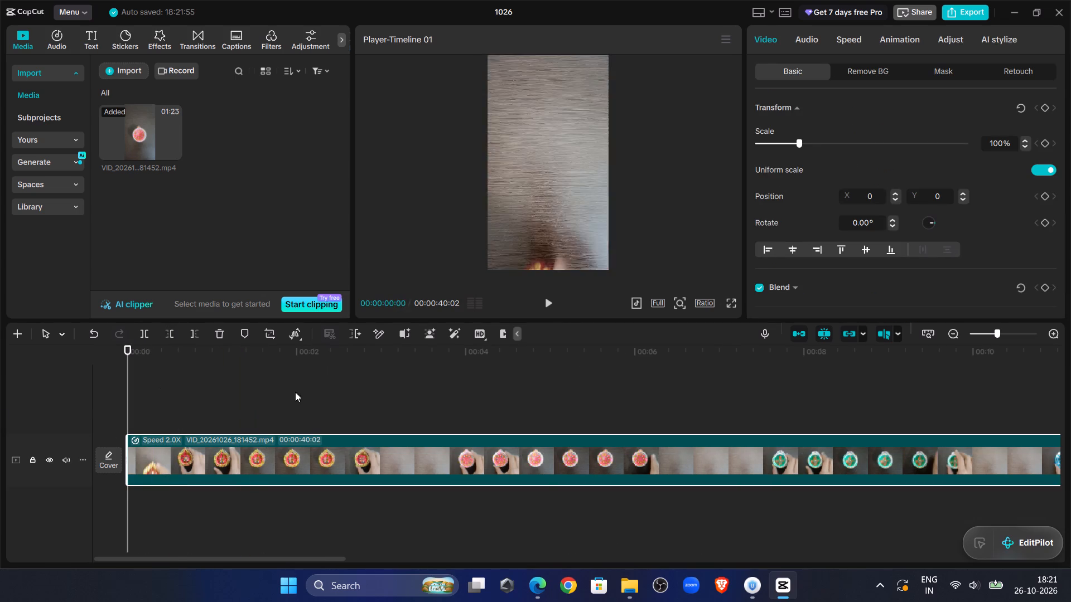
pyautogui.click(543, 307)
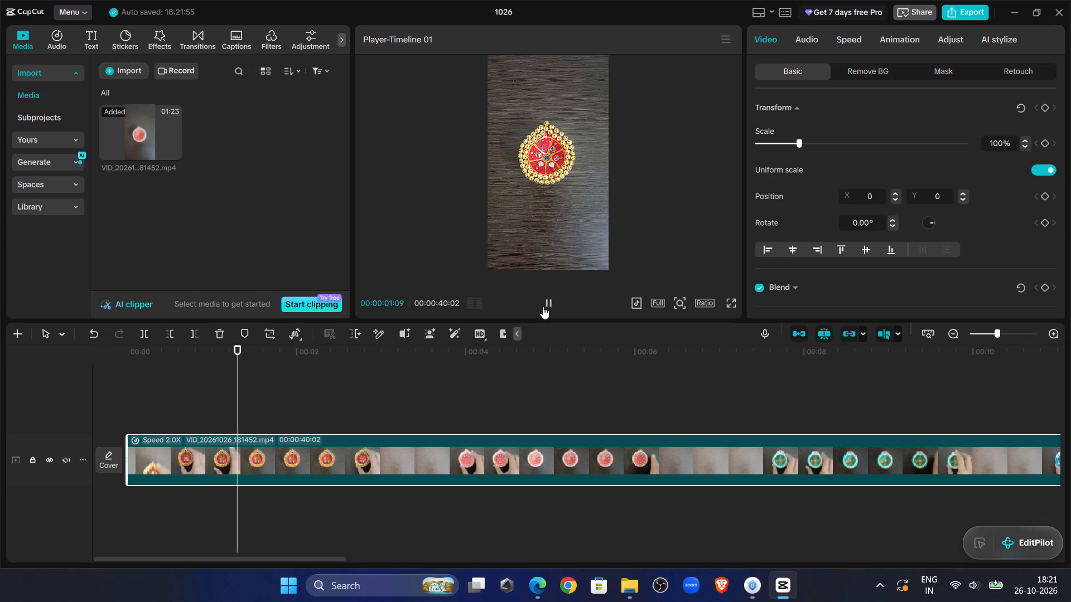
pyautogui.click(543, 307)
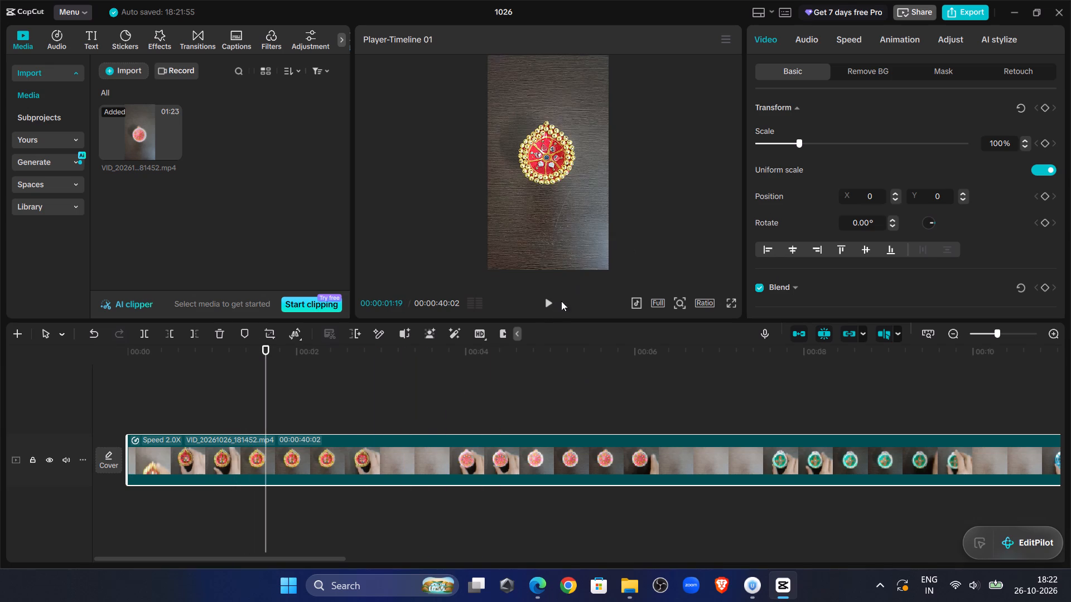
pyautogui.click(549, 305)
pyautogui.click(549, 305)
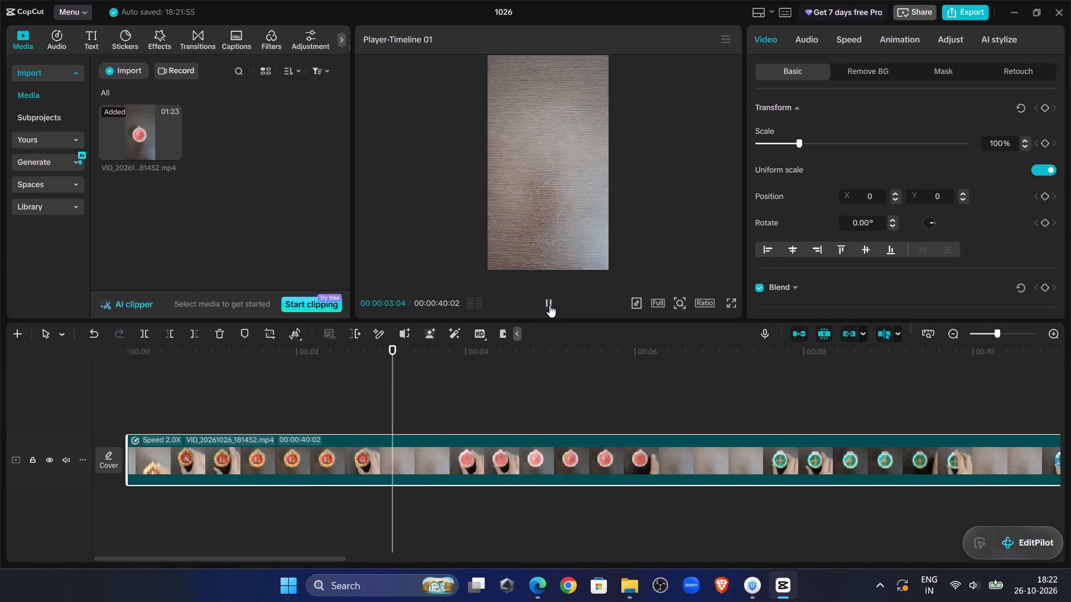
pyautogui.click(148, 339)
# Trim the empty opening of the second clip up to about 00:00:03:14, just before the pearl-edged red piece enters.
pyautogui.click(554, 308)
pyautogui.click(554, 308)
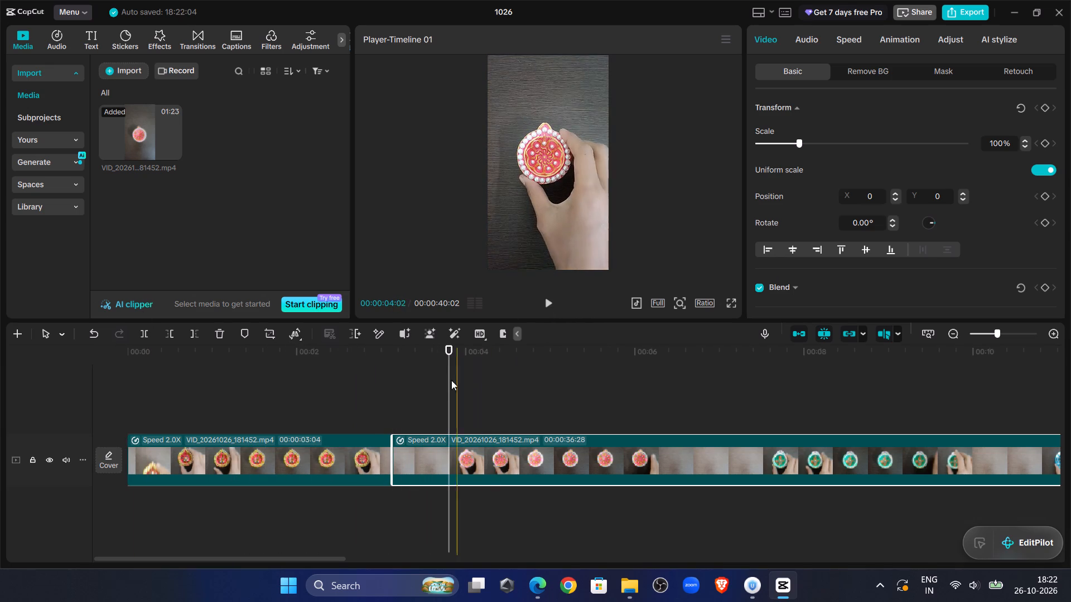
pyautogui.moveTo(449, 379); pyautogui.dragTo(423, 393)
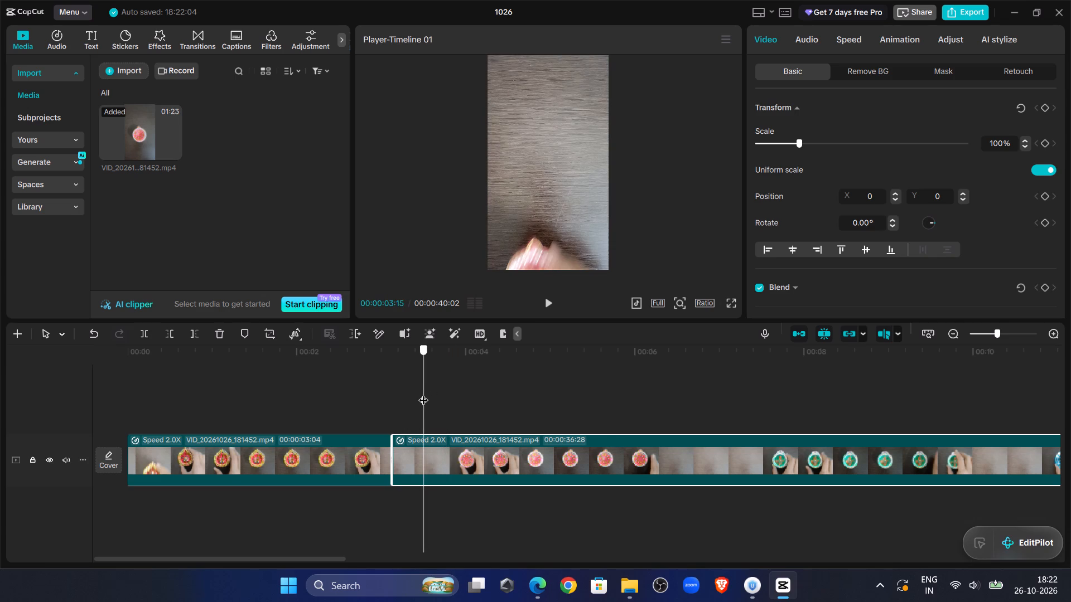
pyautogui.moveTo(423, 393); pyautogui.dragTo(419, 396)
pyautogui.click(170, 331)
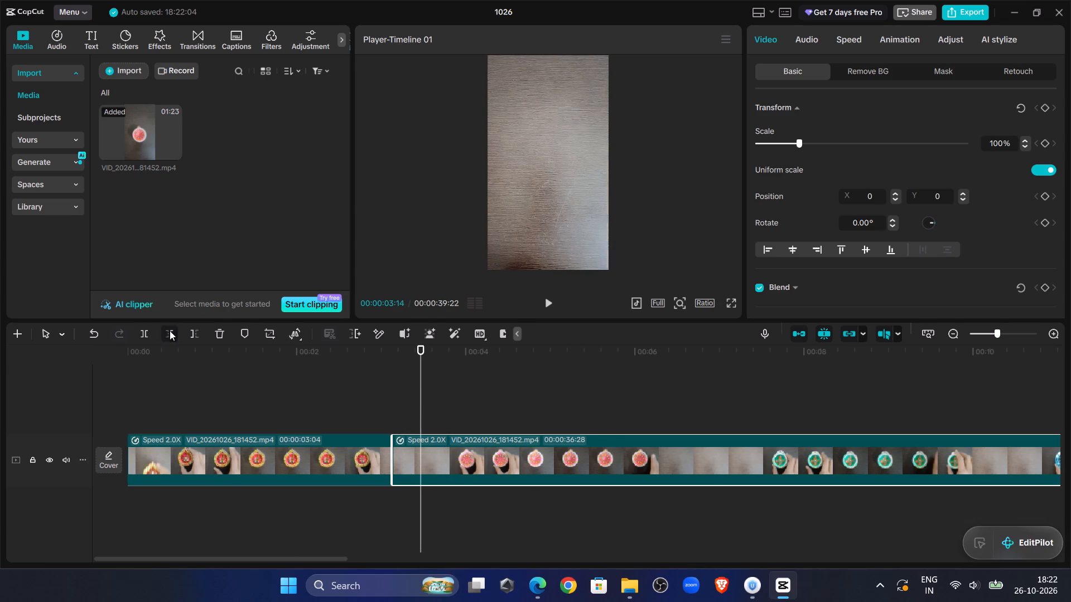
# Review the end of the pearl-edged red piece's footage and split the second clip at about 00:00:06:03.
pyautogui.click(373, 395)
pyautogui.click(540, 310)
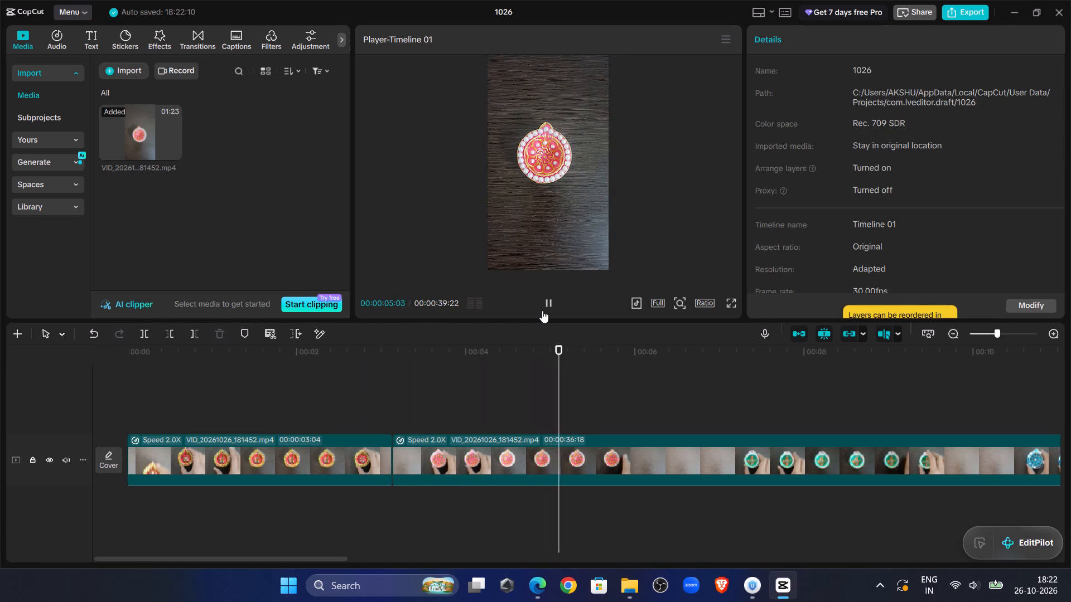
pyautogui.click(542, 310)
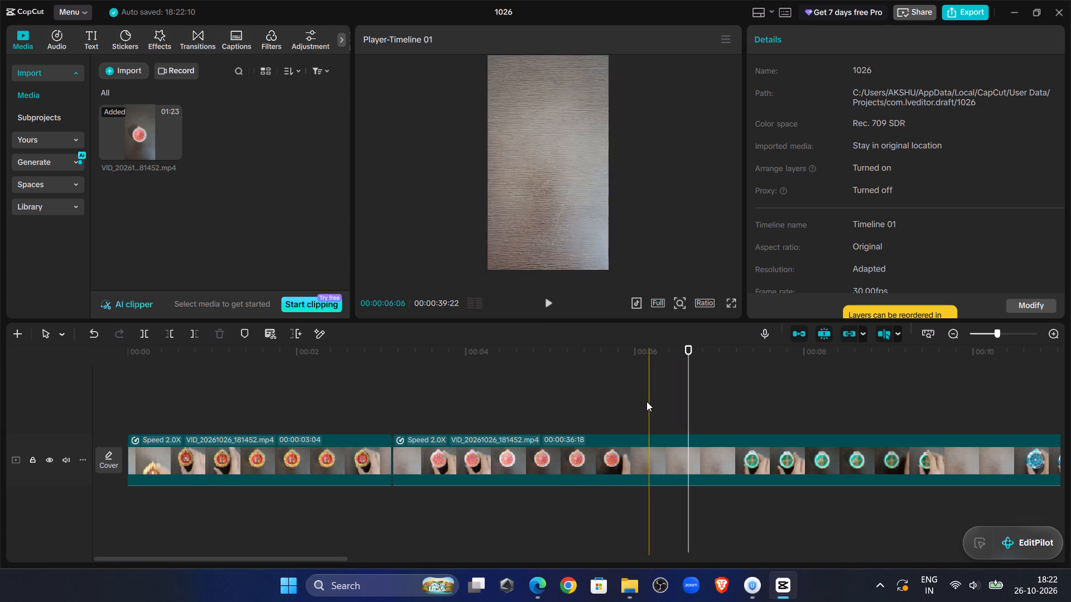
pyautogui.click(639, 399)
pyautogui.click(549, 304)
pyautogui.click(549, 304)
pyautogui.click(621, 376)
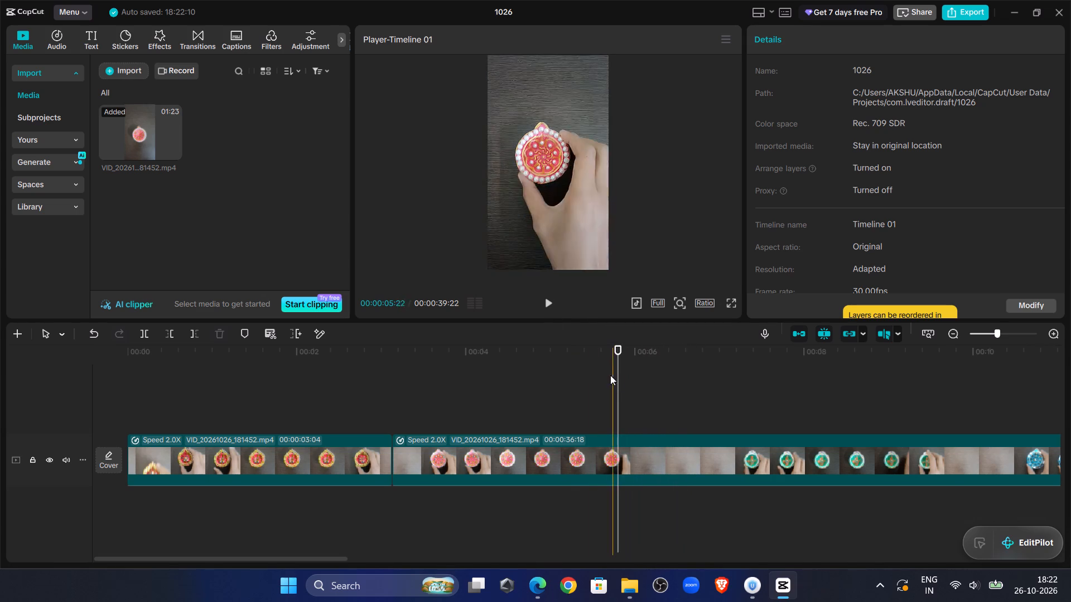
pyautogui.click(581, 360)
pyautogui.click(547, 312)
pyautogui.click(548, 310)
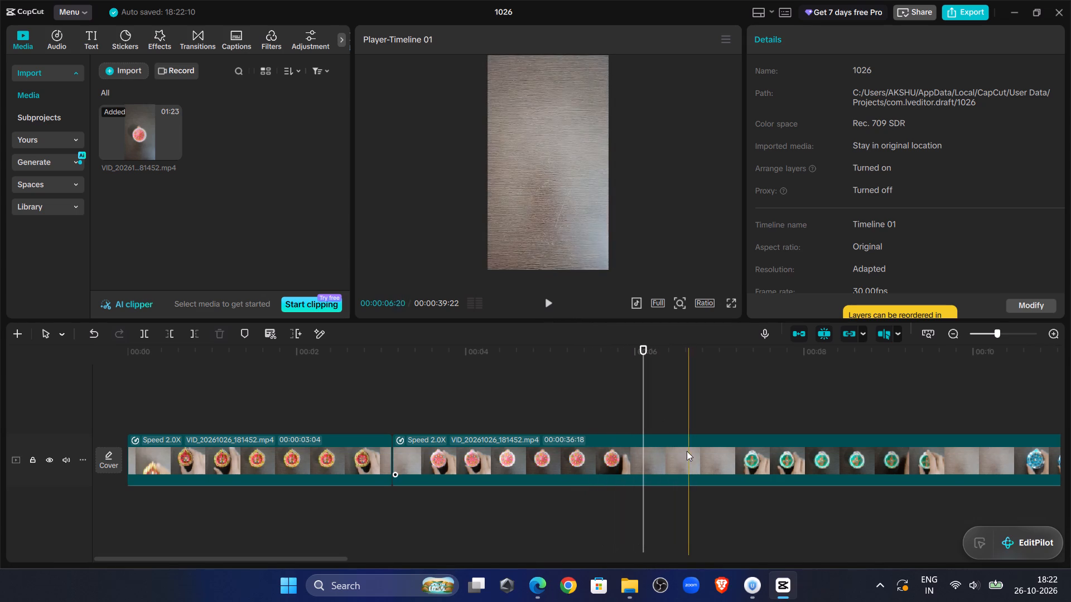
pyautogui.click(683, 454)
pyautogui.click(138, 332)
# Trim the empty opening of the third clip up to about 00:00:06:21, before the green piece enters.
pyautogui.click(543, 300)
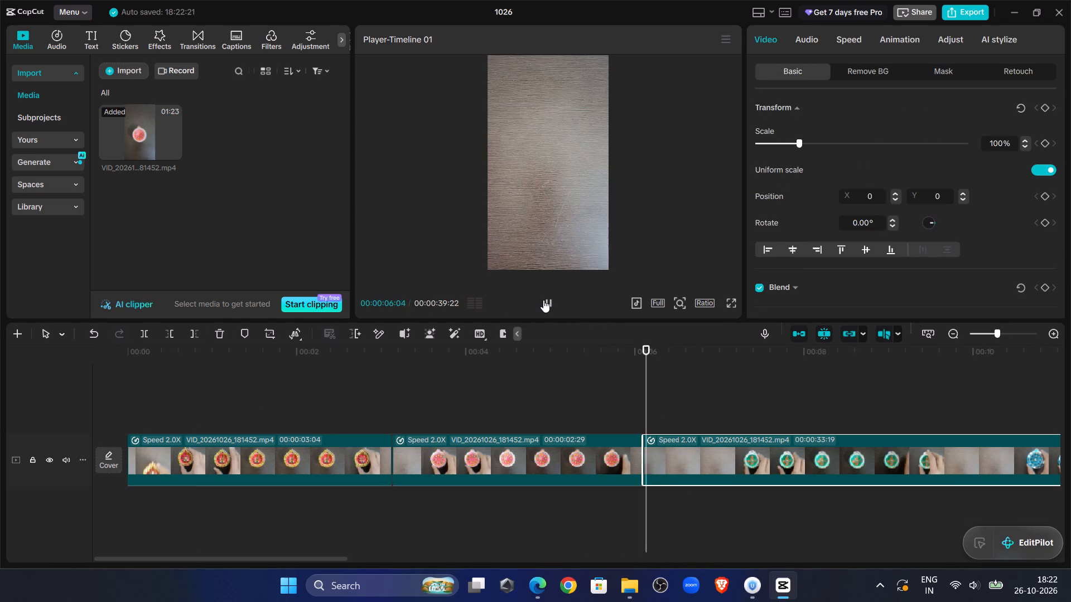
pyautogui.click(543, 300)
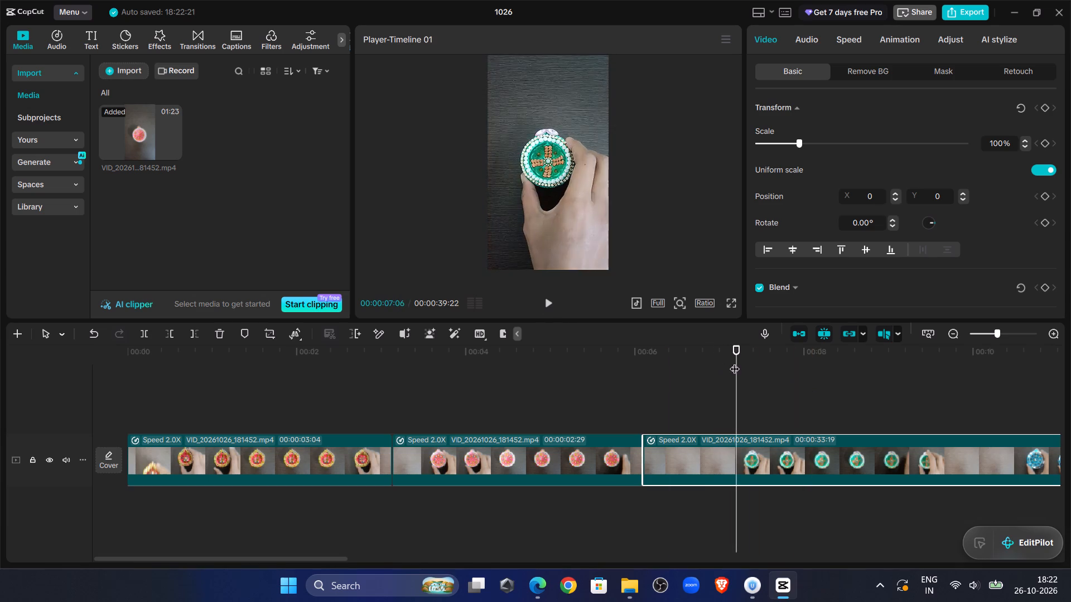
pyautogui.moveTo(735, 362); pyautogui.dragTo(700, 377)
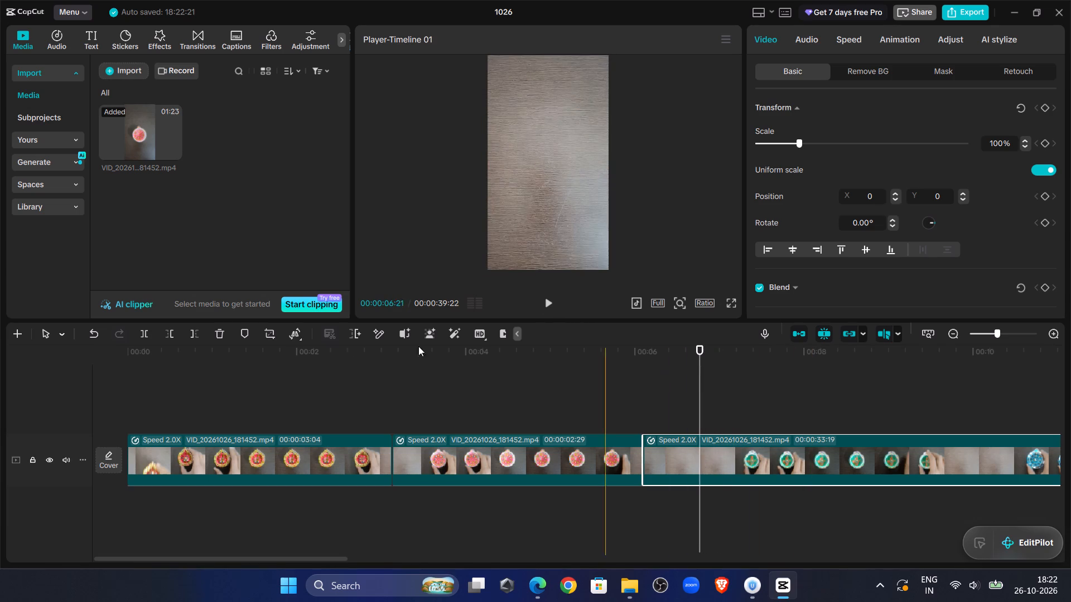
pyautogui.click(170, 331)
# Play through the green piece's footage and split the third clip at 00:00:09:00, once the frame is empty.
pyautogui.click(625, 397)
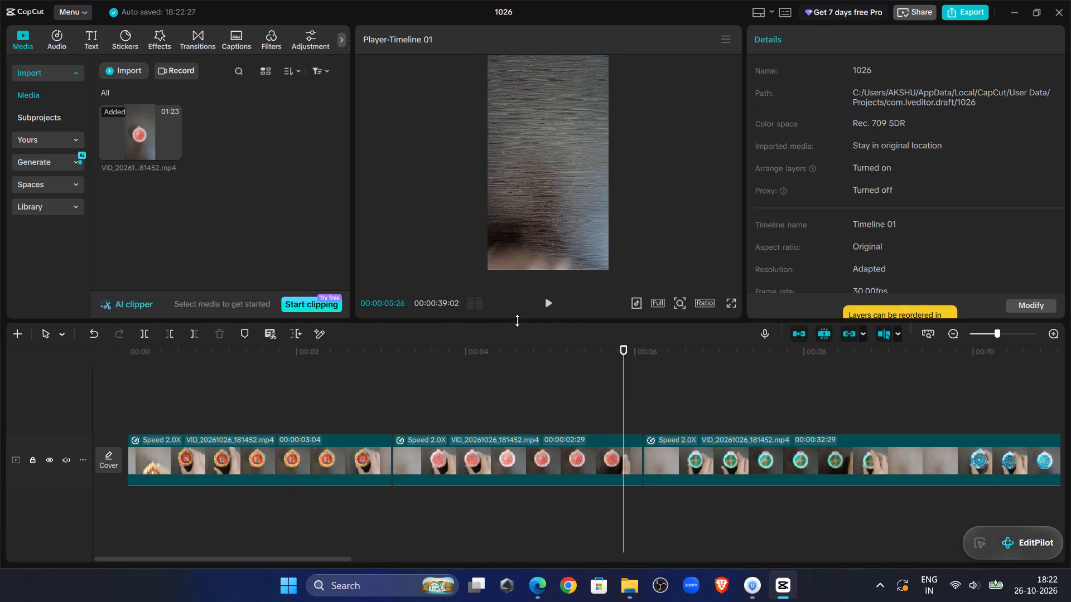
pyautogui.click(542, 302)
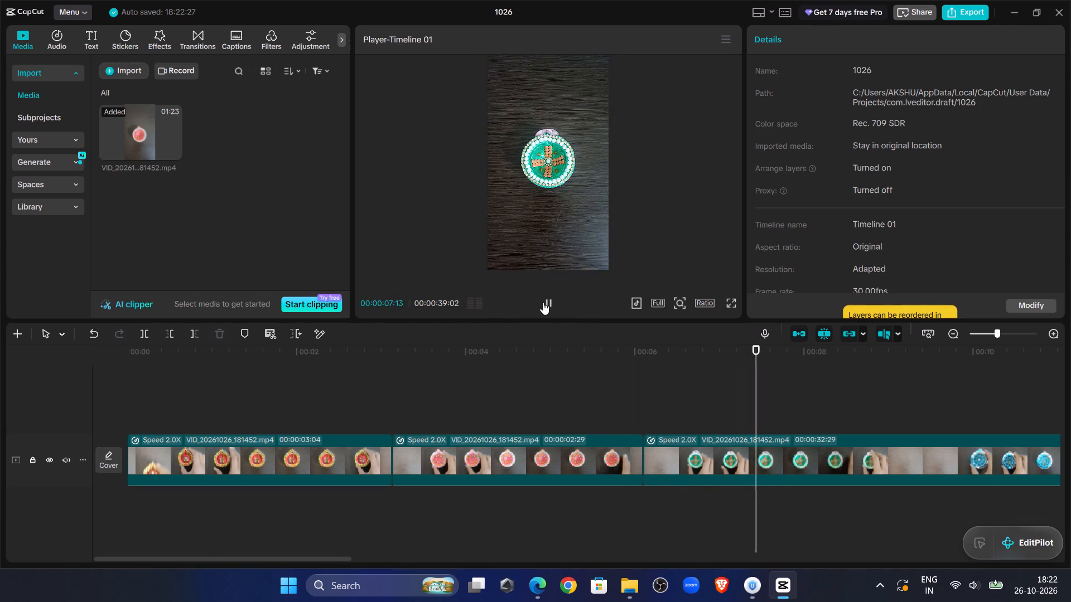
pyautogui.click(543, 302)
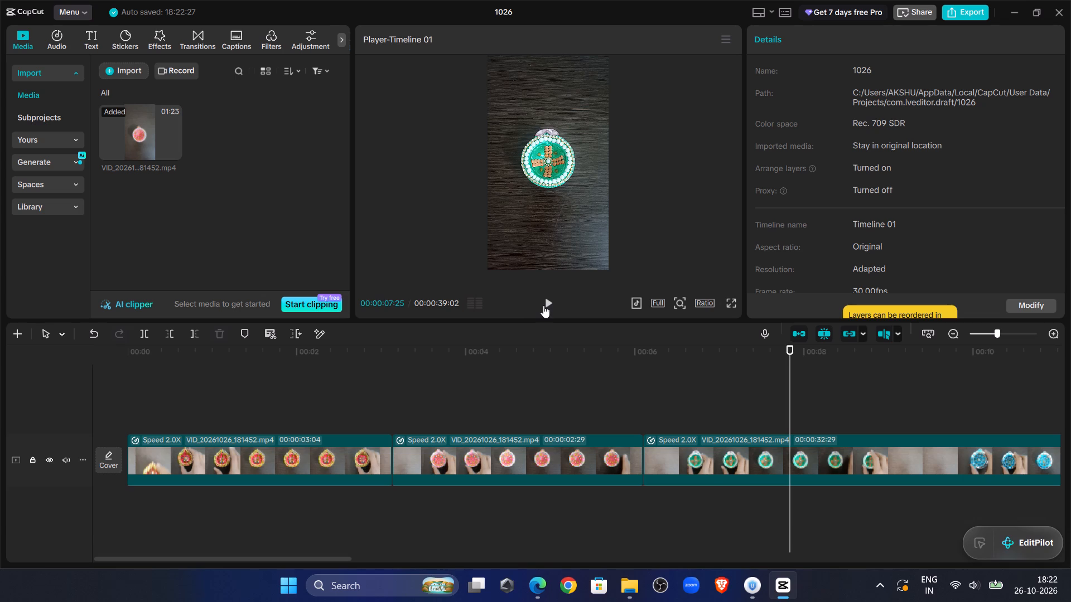
pyautogui.click(543, 305)
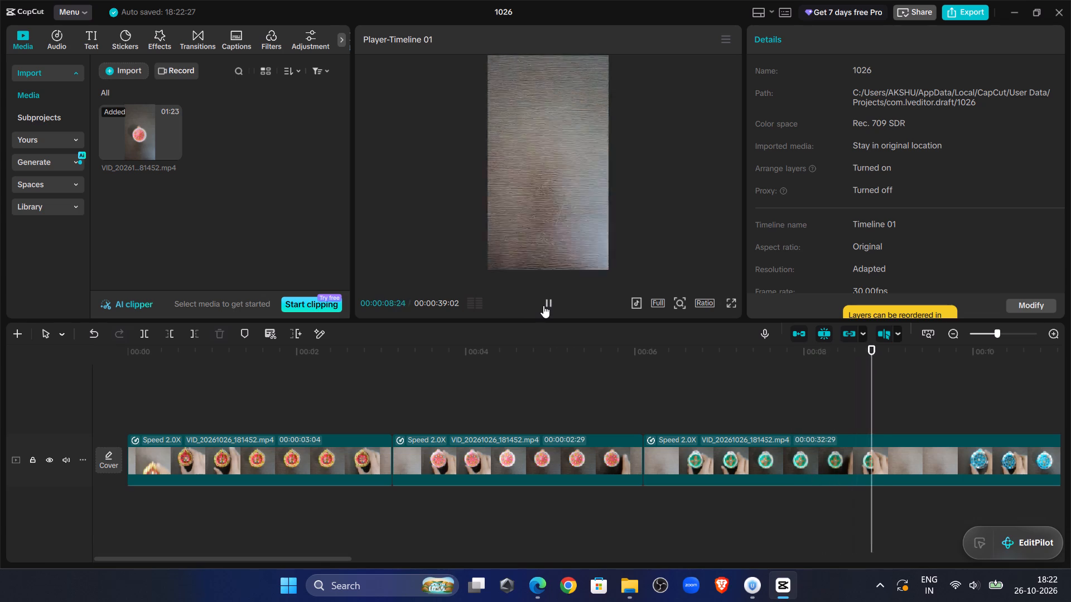
pyautogui.click(543, 305)
pyautogui.click(802, 444)
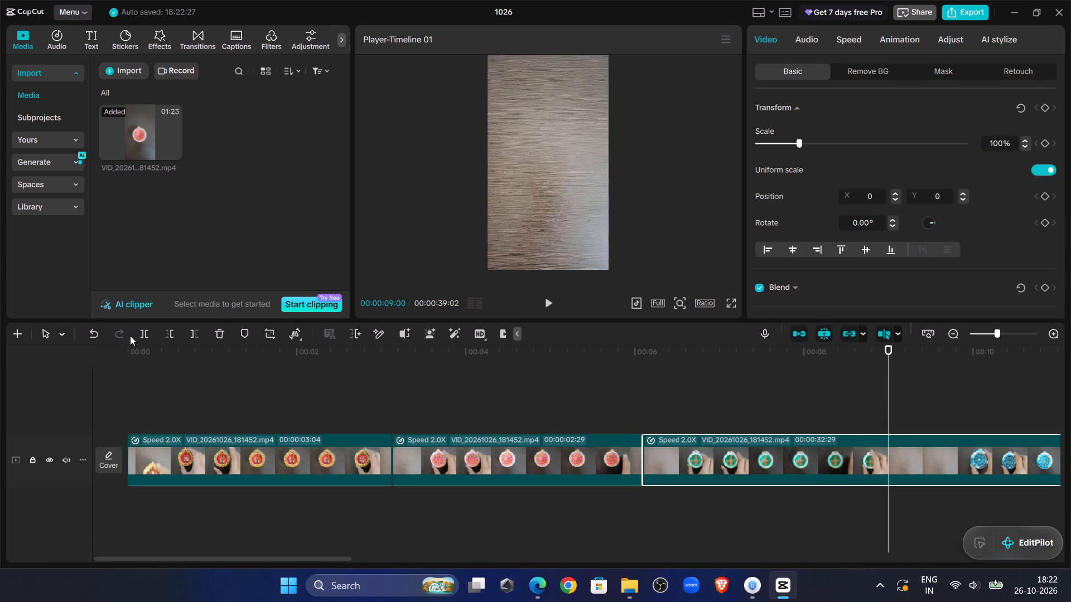
pyautogui.click(136, 333)
pyautogui.click(138, 336)
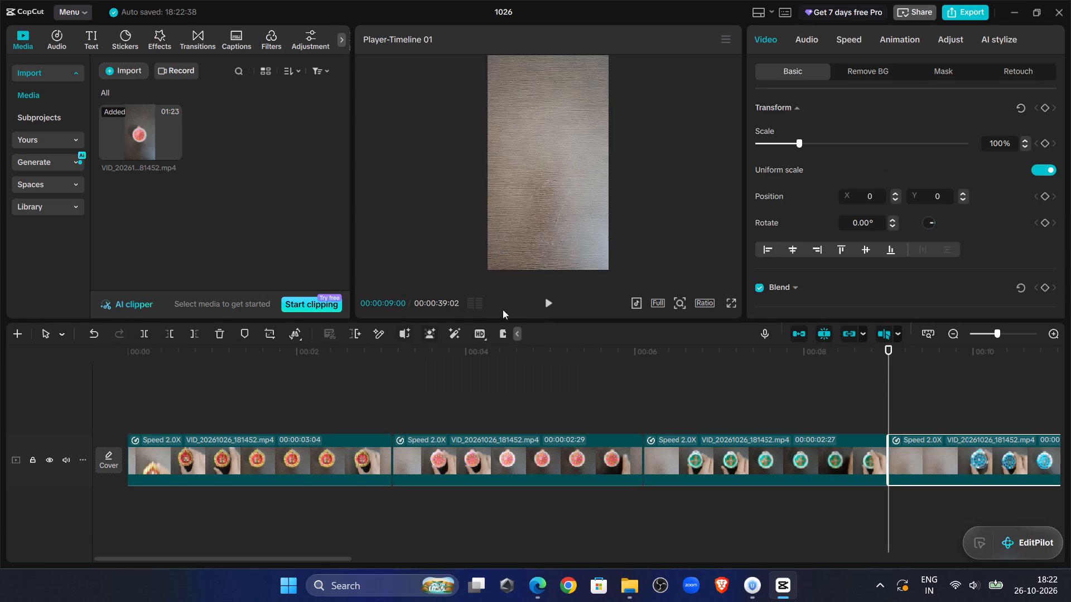
# Trim the empty opening of the fourth clip up to about 00:00:09:14, before the blue piece enters.
pyautogui.click(557, 297)
pyautogui.click(549, 304)
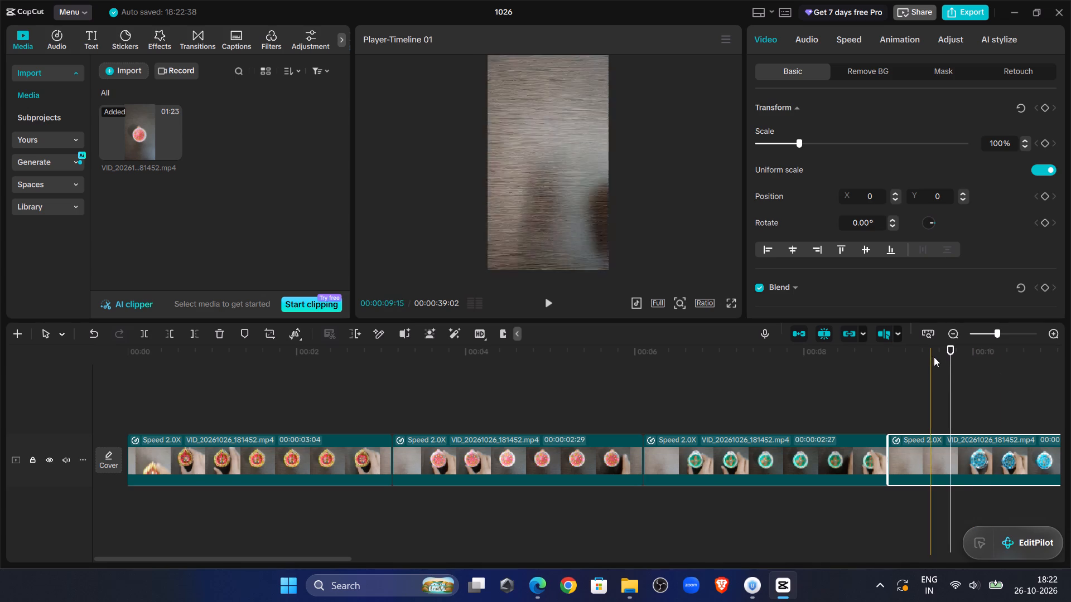
pyautogui.moveTo(949, 363); pyautogui.dragTo(928, 368)
pyautogui.click(165, 334)
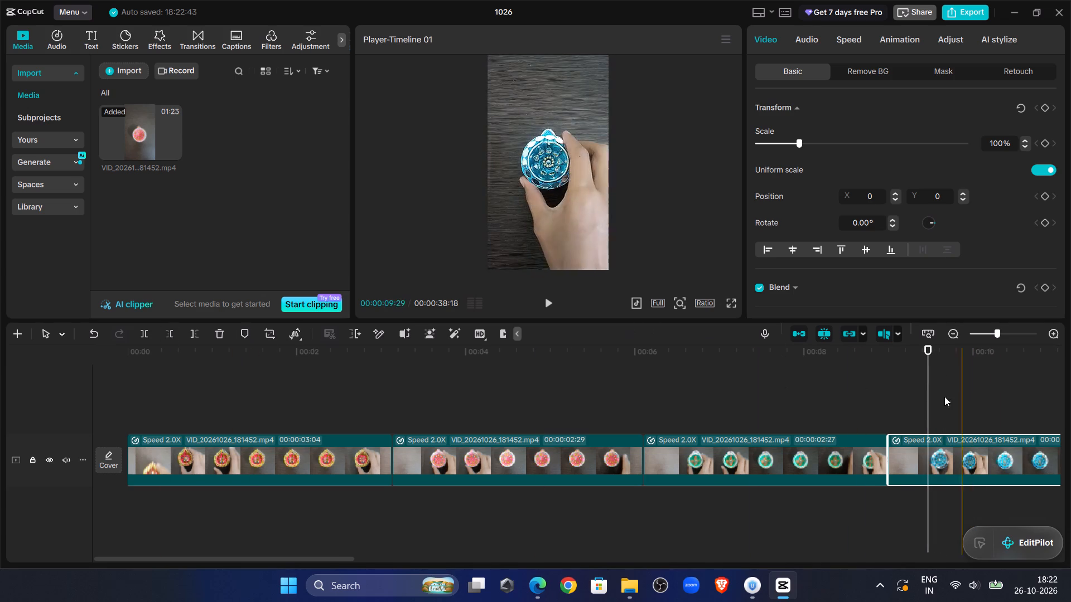
# Play through the blue piece's footage and split the fourth clip at about 00:00:11:28, after the piece is removed.
pyautogui.click(880, 383)
pyautogui.click(552, 304)
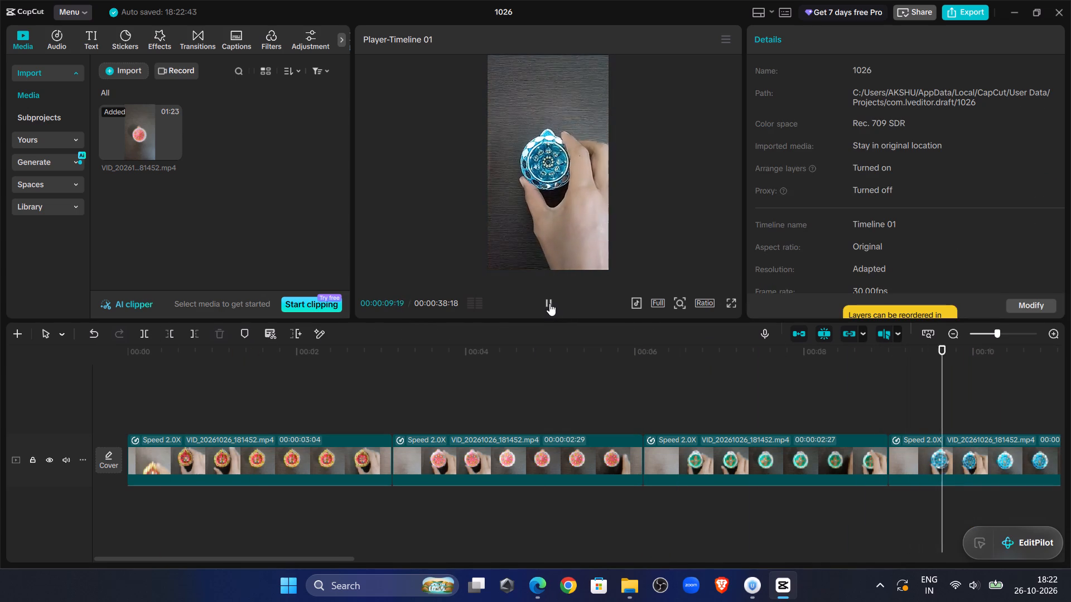
pyautogui.click(549, 303)
pyautogui.click(549, 303)
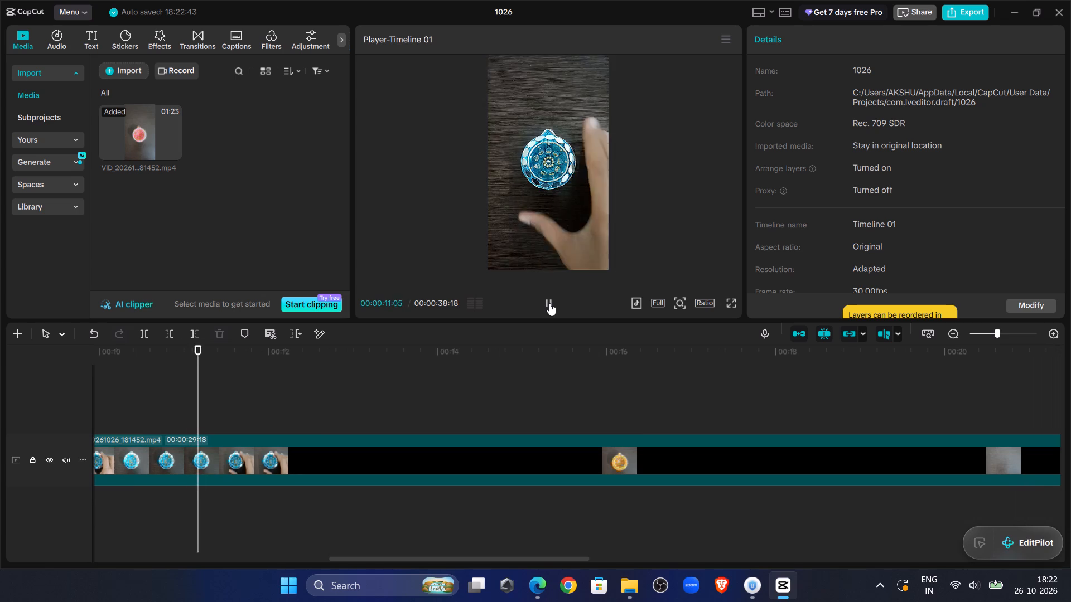
pyautogui.click(549, 303)
pyautogui.click(285, 468)
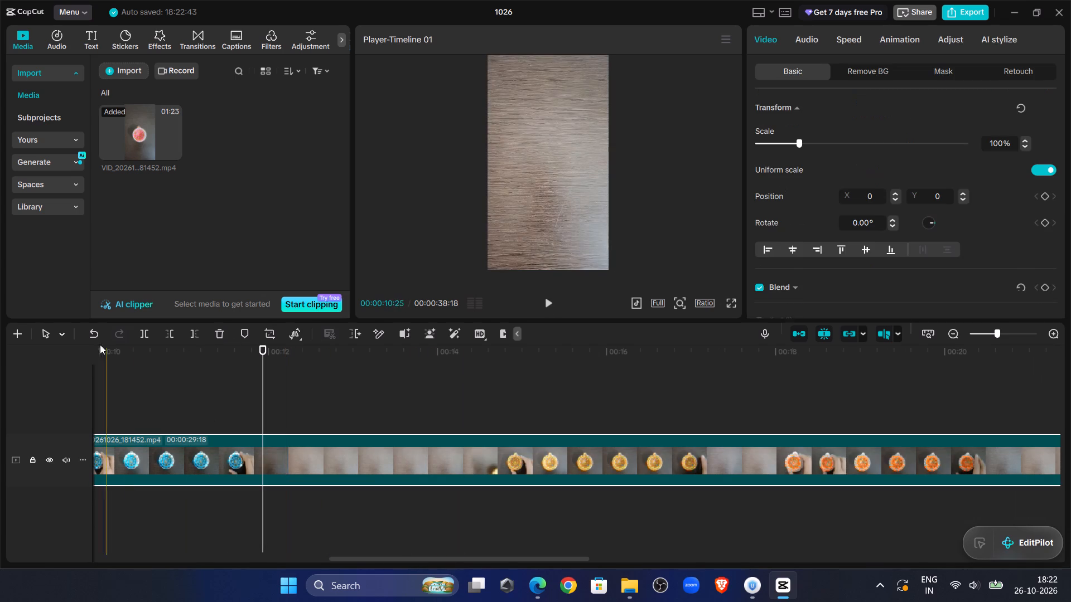
pyautogui.click(139, 330)
# Trim the empty opening of the fifth clip up to 00:00:14:06, just before the gold piece enters.
pyautogui.click(551, 303)
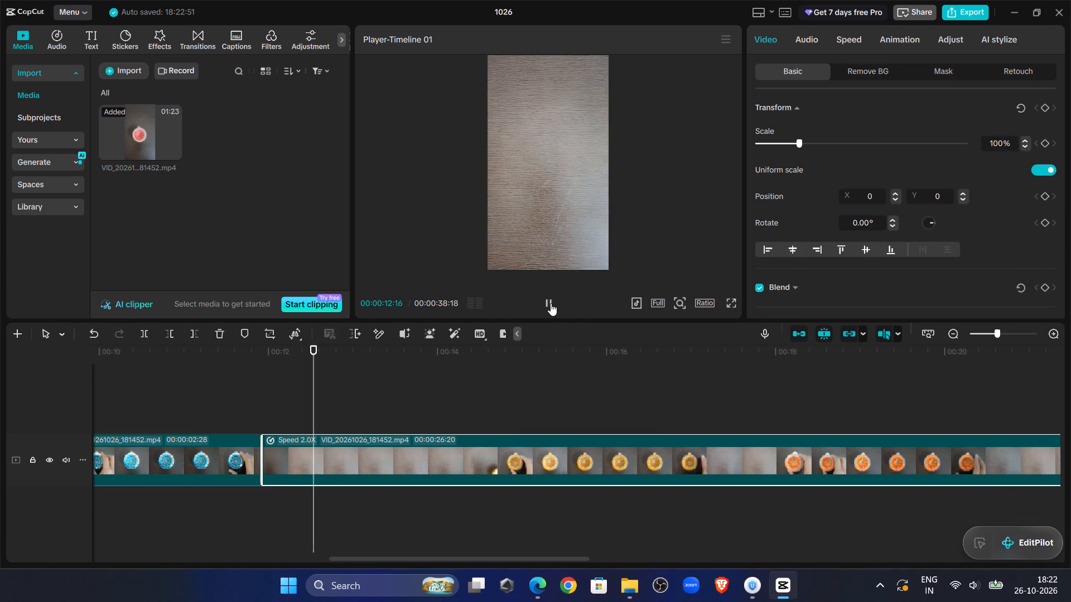
pyautogui.click(551, 303)
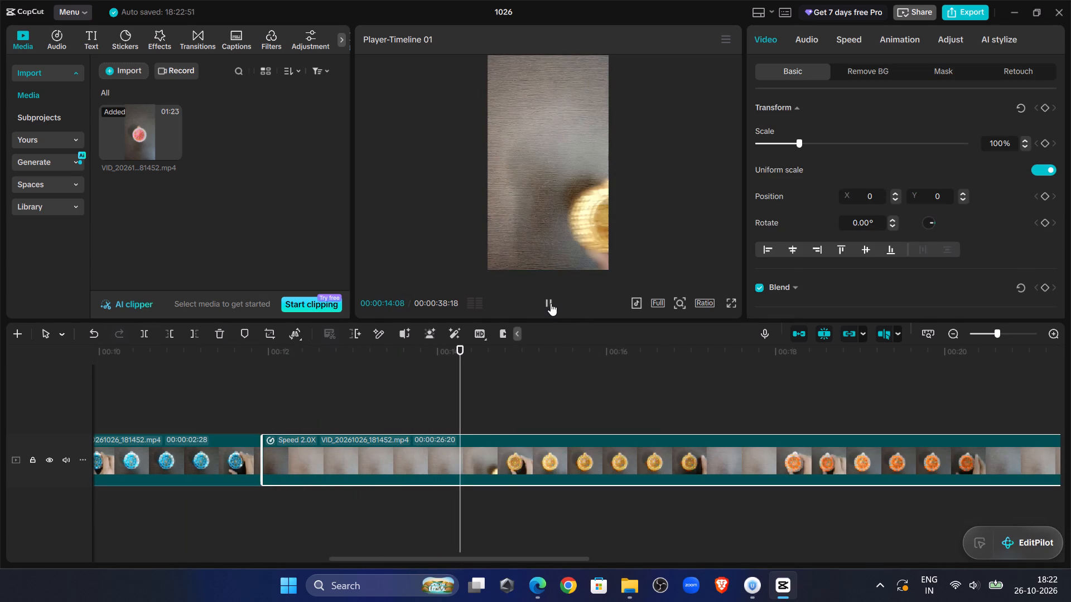
pyautogui.moveTo(460, 375); pyautogui.dragTo(455, 371)
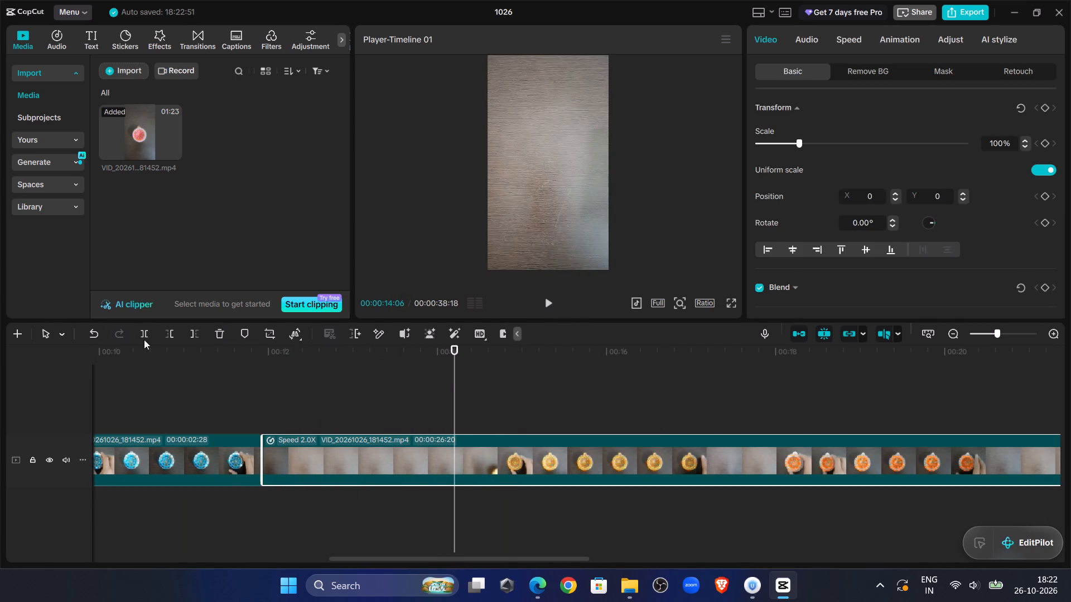
pyautogui.click(166, 334)
# Play through the gold piece's footage and split the fifth clip at 00:00:15:08, once the frame is empty.
pyautogui.click(239, 390)
pyautogui.click(555, 308)
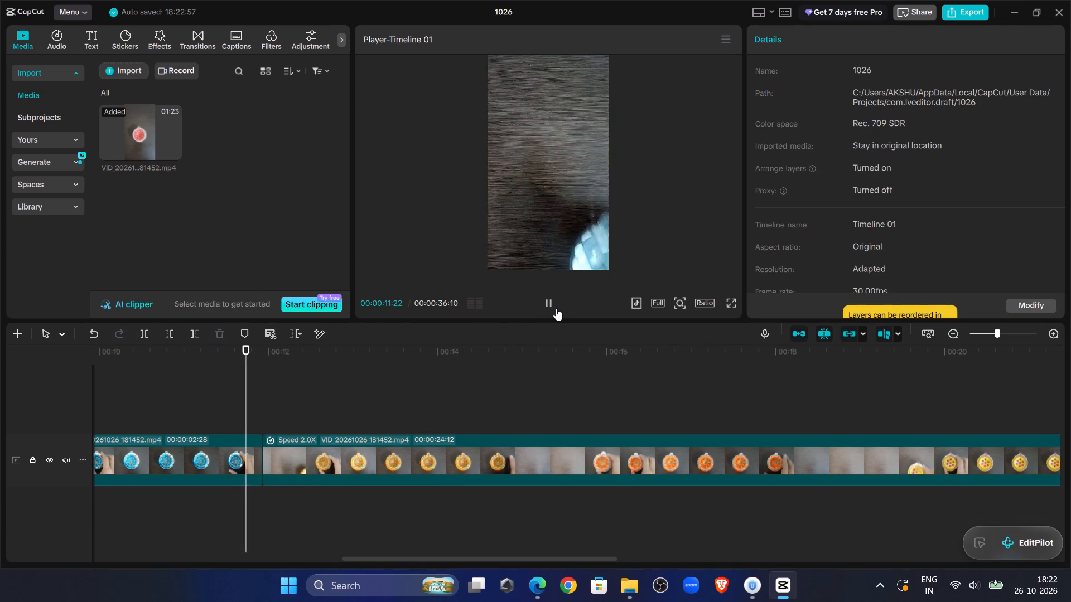
pyautogui.click(554, 309)
pyautogui.click(546, 310)
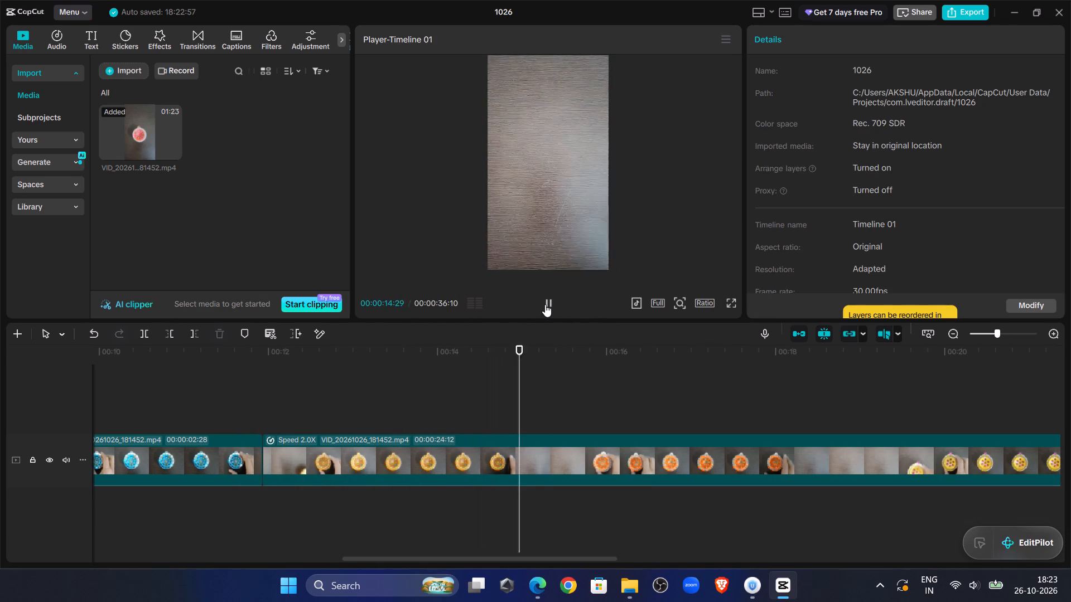
pyautogui.click(545, 304)
pyautogui.click(471, 460)
pyautogui.click(146, 335)
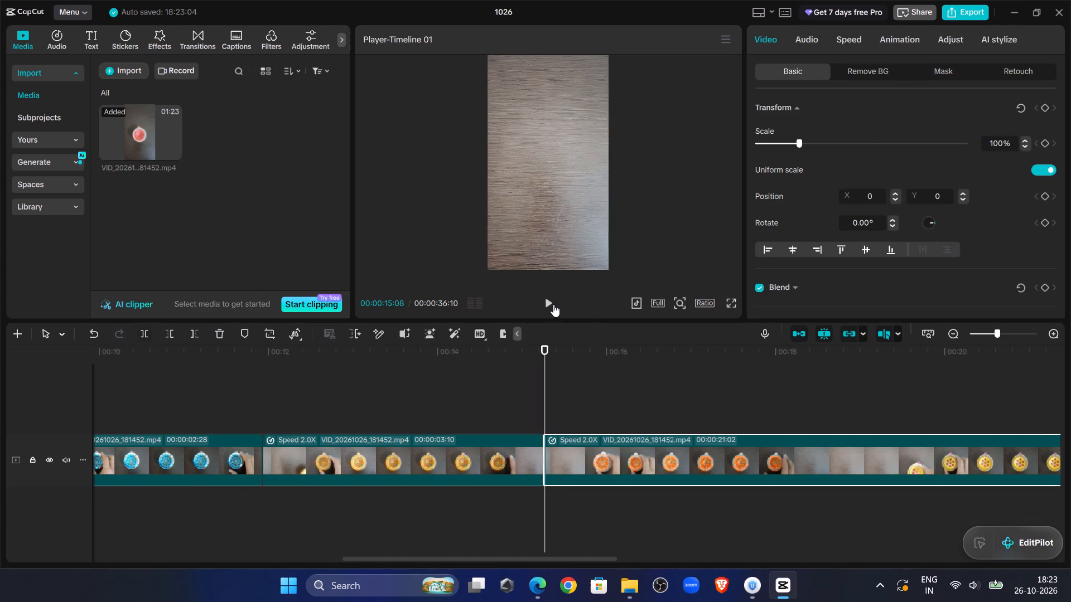
# Trim the empty opening of the sixth clip up to about 00:00:15:14, before the orange piece is placed.
pyautogui.click(546, 301)
pyautogui.click(546, 301)
pyautogui.moveTo(609, 358); pyautogui.dragTo(609, 358)
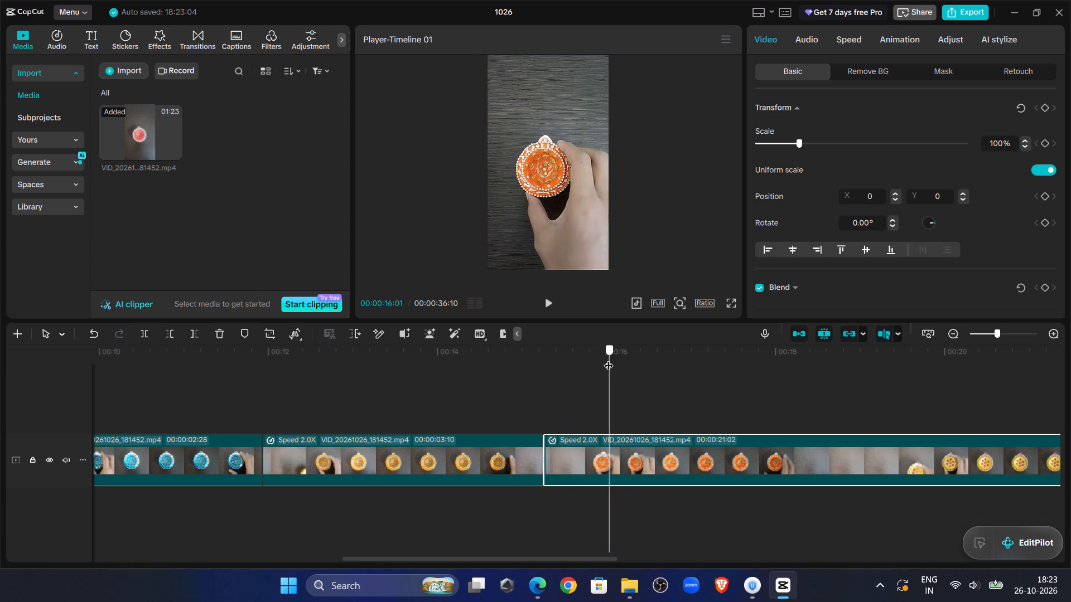
pyautogui.moveTo(609, 358); pyautogui.dragTo(562, 369)
pyautogui.click(166, 334)
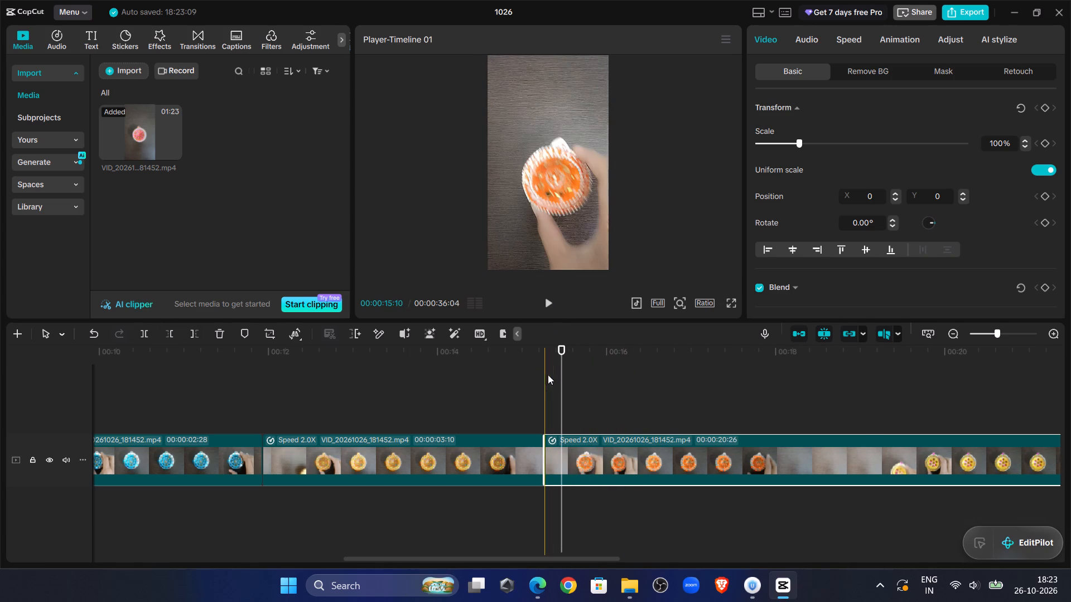
# Play through the orange piece's footage and split the sixth clip at 00:00:17:27, as the hand leaves the frame.
pyautogui.click(535, 372)
pyautogui.click(547, 308)
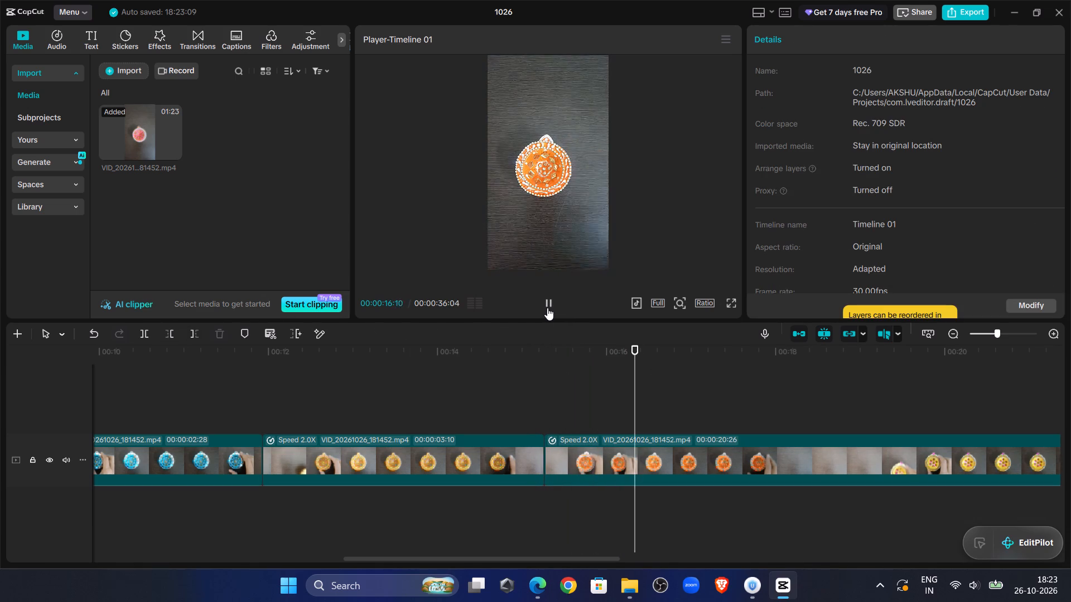
pyautogui.click(547, 308)
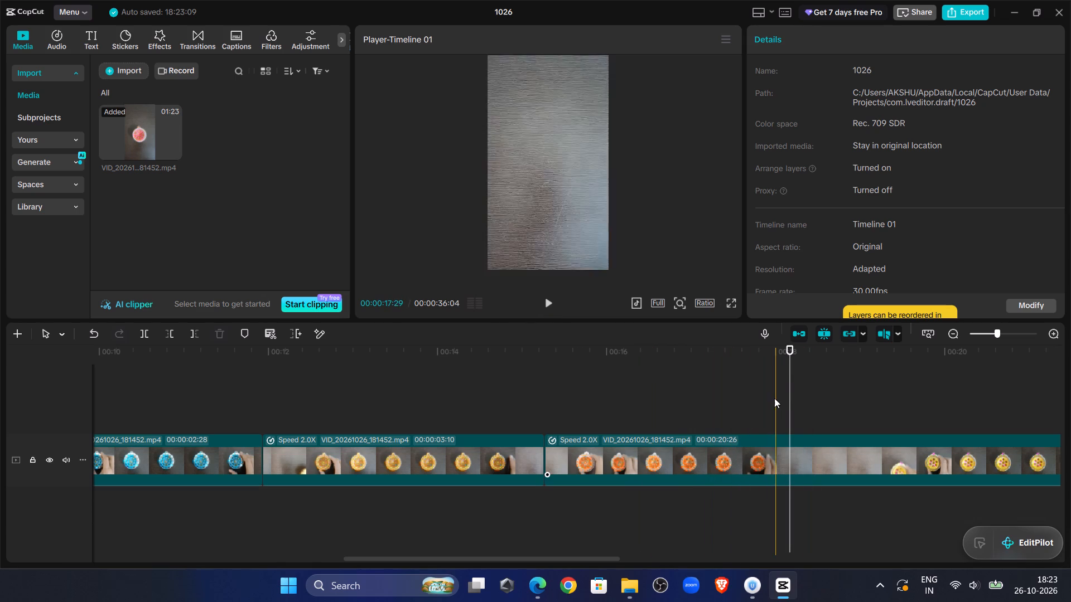
pyautogui.moveTo(787, 394); pyautogui.dragTo(766, 389)
pyautogui.click(743, 453)
pyautogui.click(143, 333)
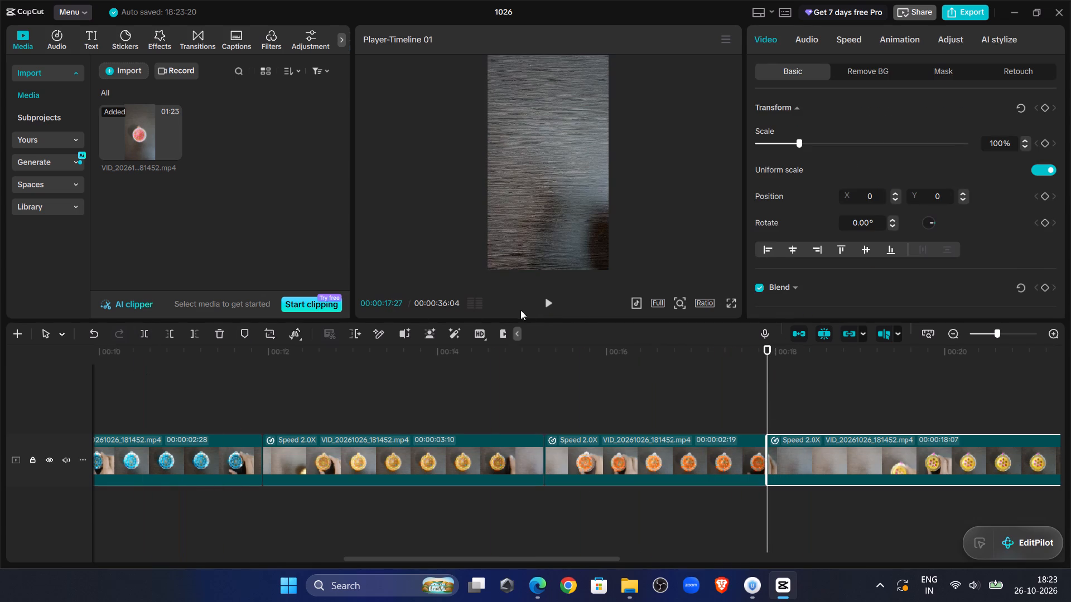
# Trim the empty opening of the seventh clip up to about 00:00:19:01, before the yellow piece is placed.
pyautogui.click(544, 304)
pyautogui.moveTo(459, 559); pyautogui.dragTo(523, 565)
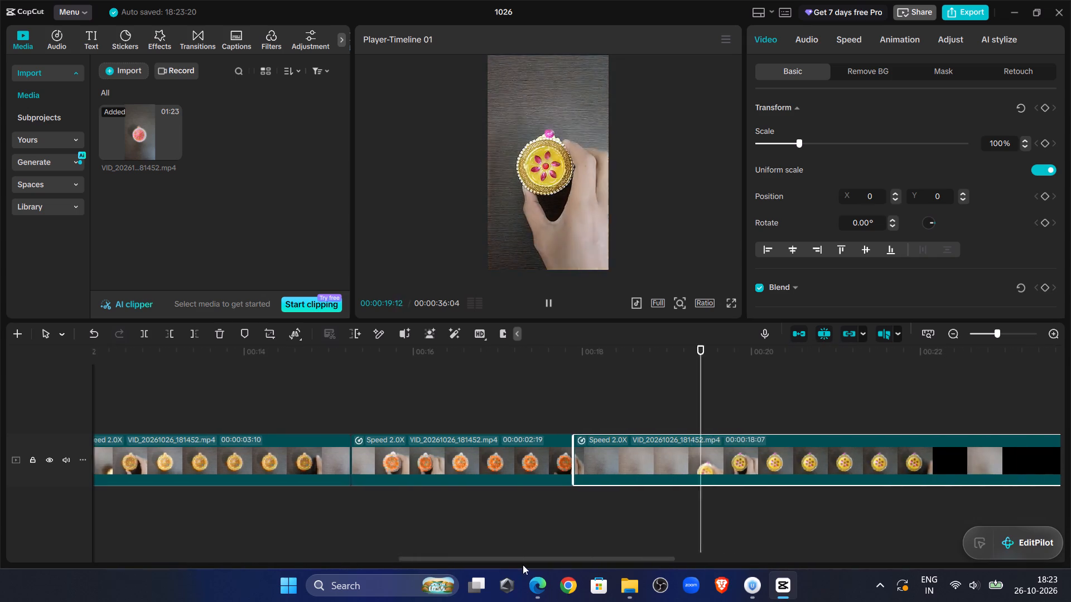
pyautogui.moveTo(523, 565); pyautogui.dragTo(545, 564)
pyautogui.click(601, 387)
pyautogui.moveTo(601, 387); pyautogui.dragTo(560, 384)
pyautogui.click(173, 328)
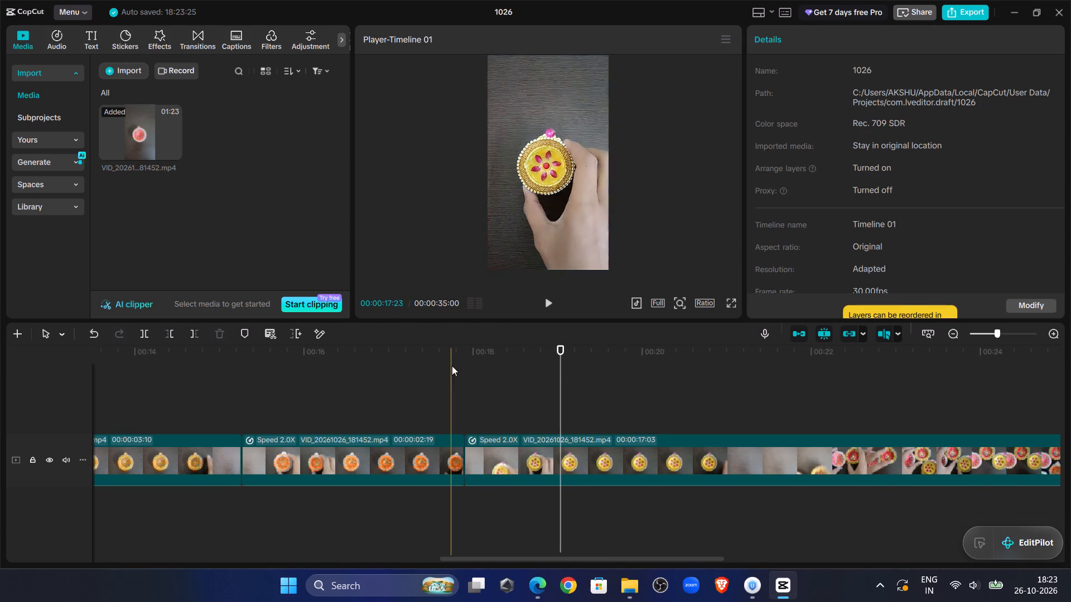
# Play through the yellow piece's footage and split the seventh clip at 00:00:21:05, once the frame is empty.
pyautogui.click(452, 366)
pyautogui.click(543, 312)
pyautogui.click(543, 312)
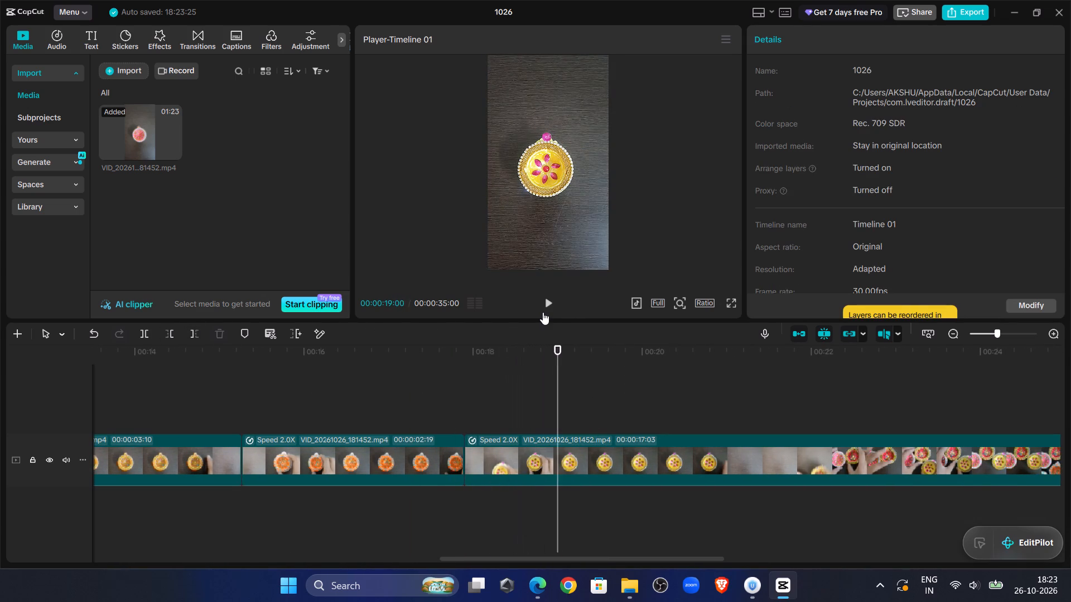
pyautogui.click(543, 312)
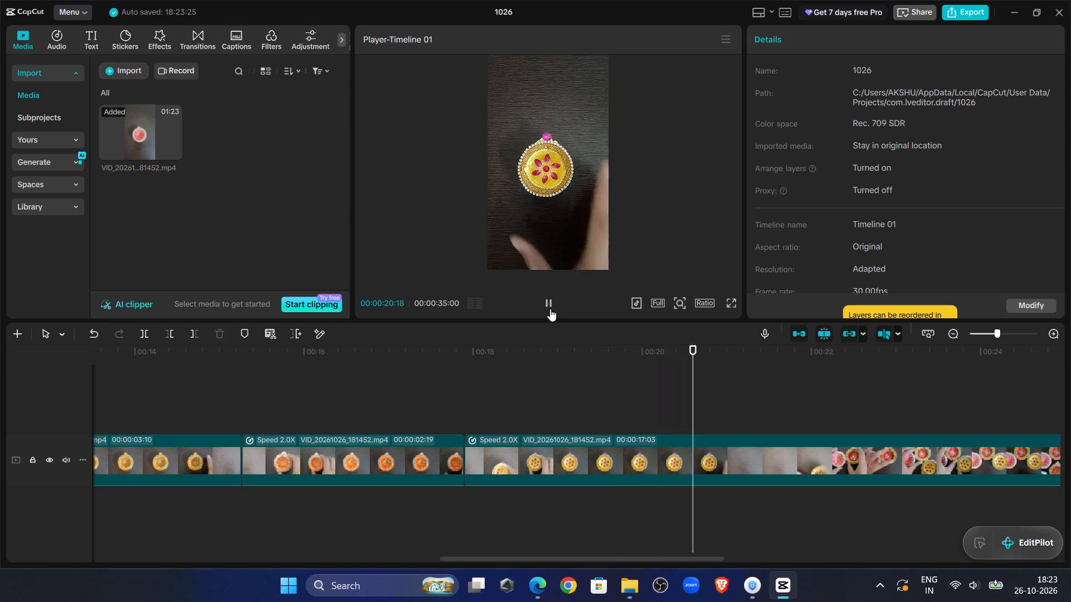
pyautogui.click(550, 309)
pyautogui.click(694, 462)
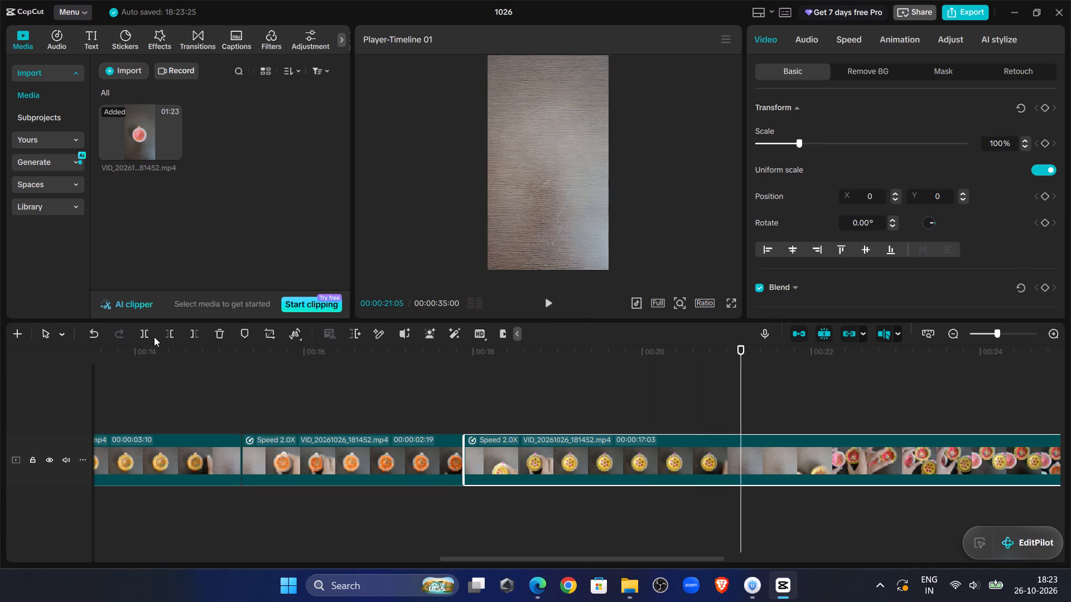
pyautogui.click(146, 333)
# Scrub through the eighth clip to examine how the craft pieces are arranged together and shown as a group.
pyautogui.moveTo(513, 555); pyautogui.dragTo(553, 555)
pyautogui.moveTo(565, 558); pyautogui.dragTo(658, 552)
pyautogui.click(435, 372)
pyautogui.moveTo(435, 372); pyautogui.dragTo(544, 399)
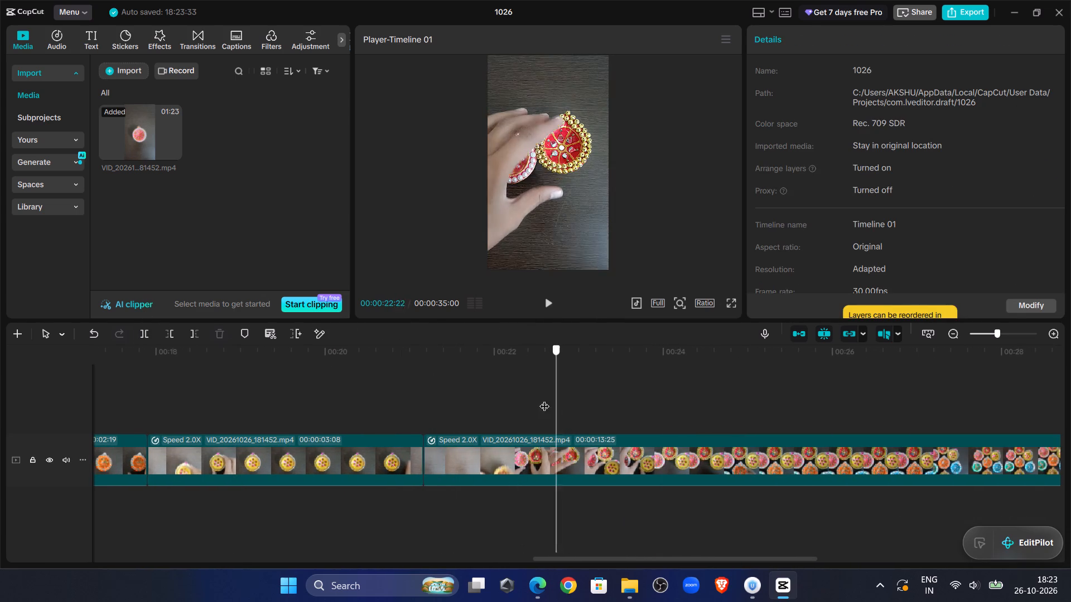
pyautogui.moveTo(544, 399); pyautogui.dragTo(633, 409)
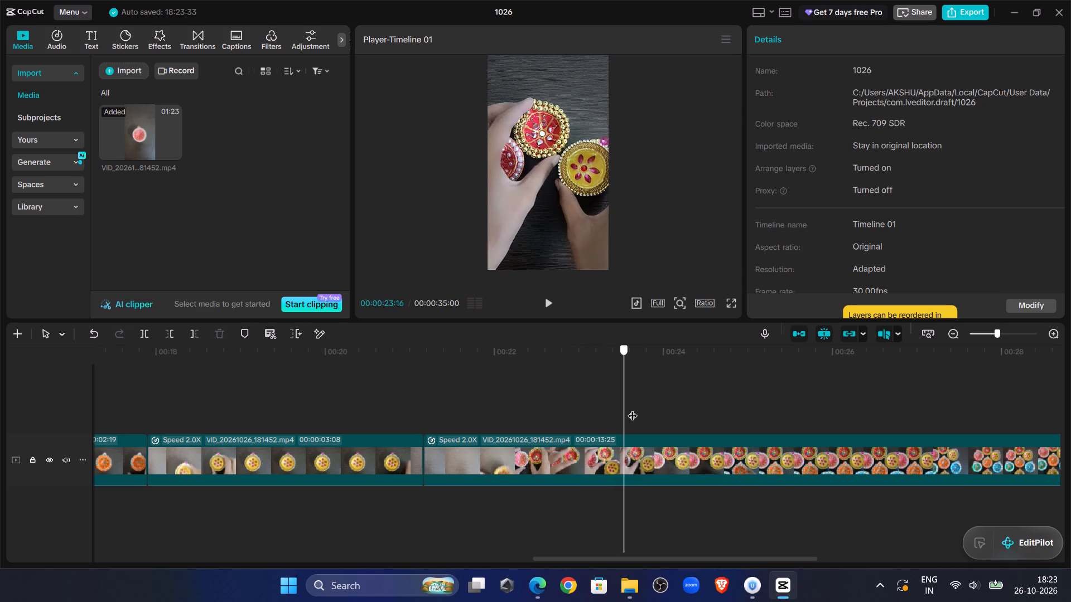
pyautogui.moveTo(633, 409); pyautogui.dragTo(651, 407)
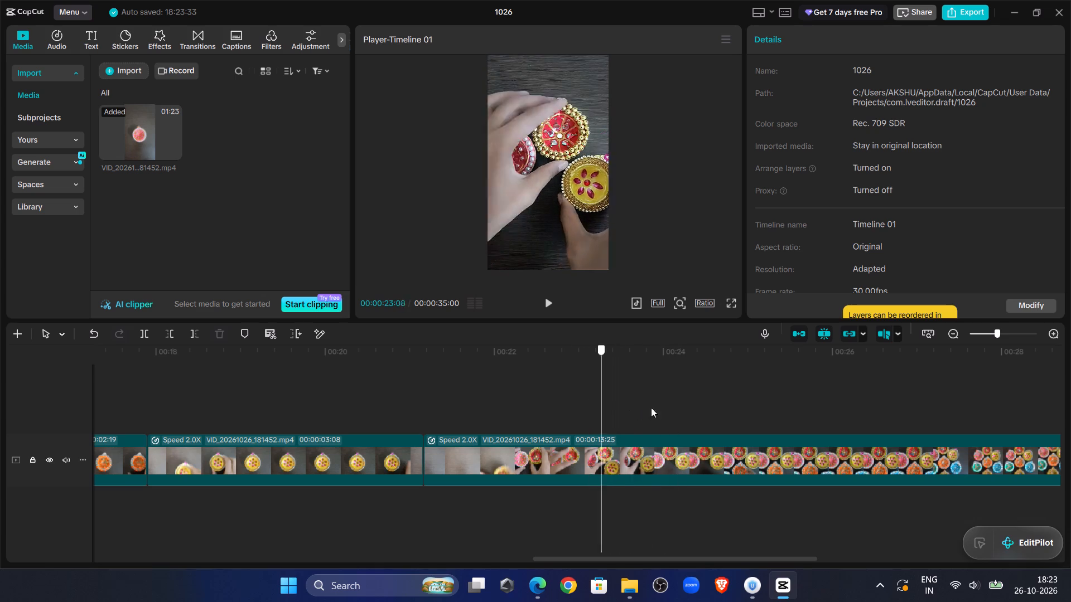
pyautogui.moveTo(651, 407); pyautogui.dragTo(950, 435)
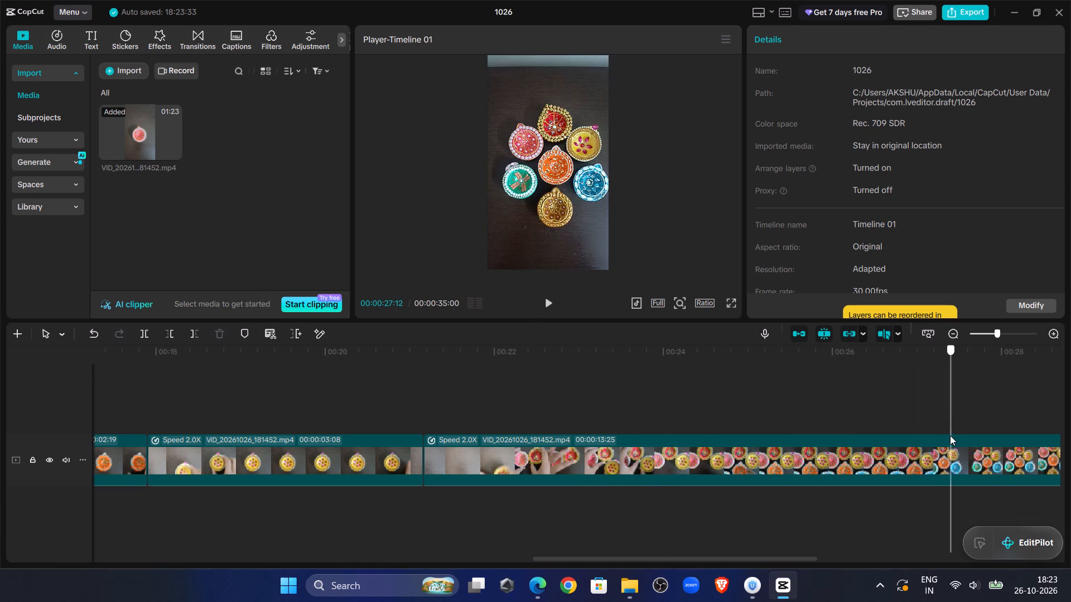
pyautogui.moveTo(950, 435); pyautogui.dragTo(1056, 436)
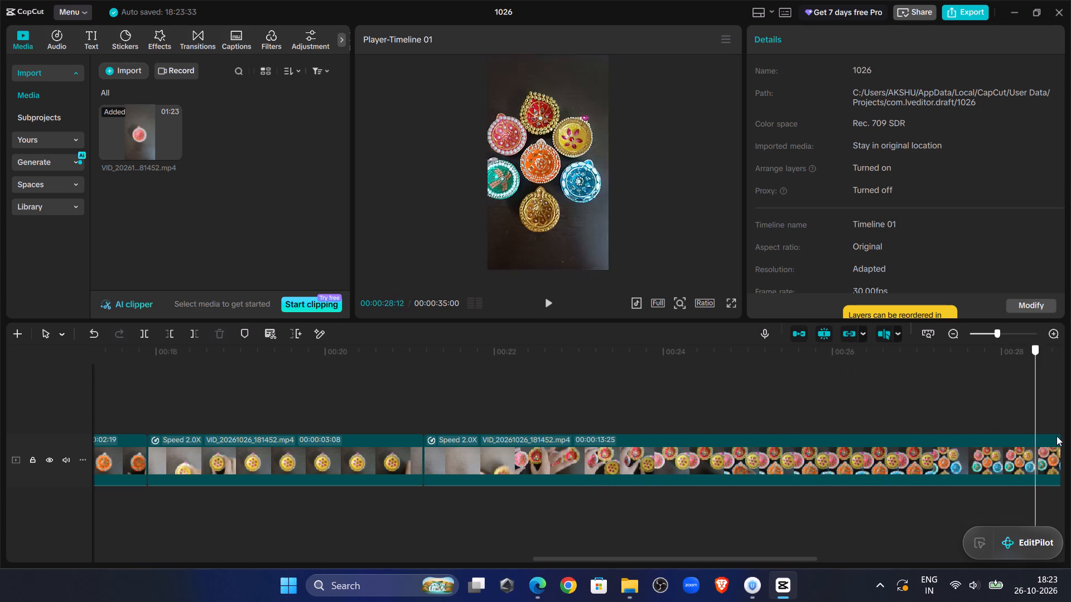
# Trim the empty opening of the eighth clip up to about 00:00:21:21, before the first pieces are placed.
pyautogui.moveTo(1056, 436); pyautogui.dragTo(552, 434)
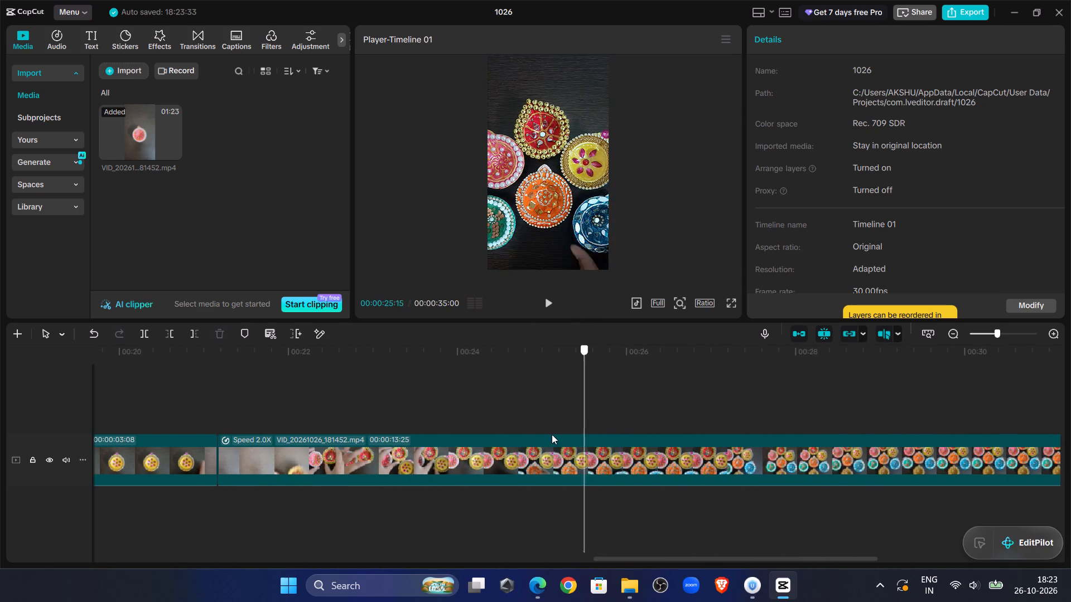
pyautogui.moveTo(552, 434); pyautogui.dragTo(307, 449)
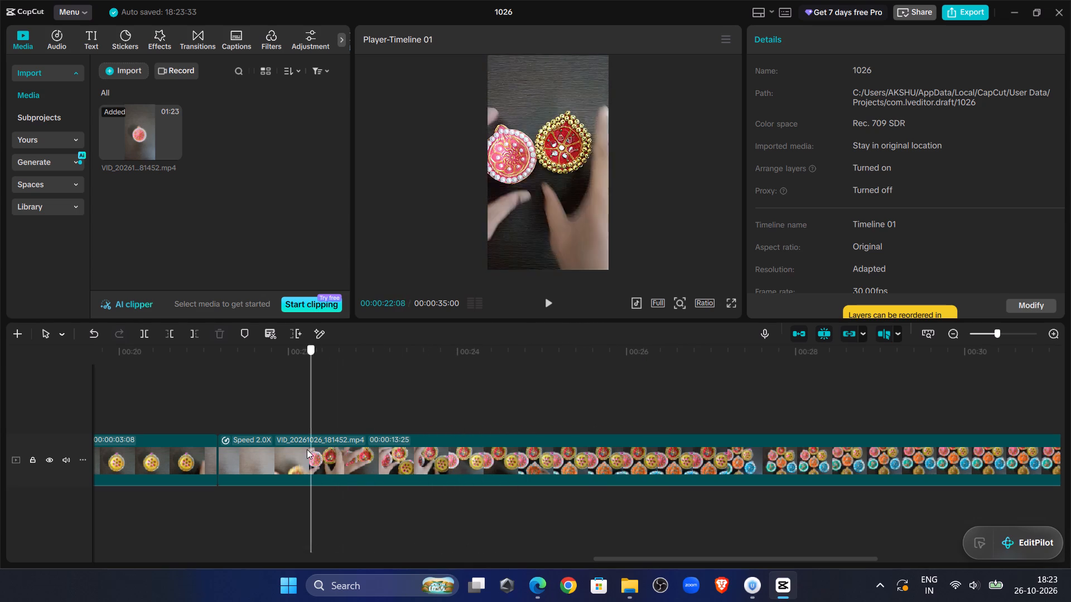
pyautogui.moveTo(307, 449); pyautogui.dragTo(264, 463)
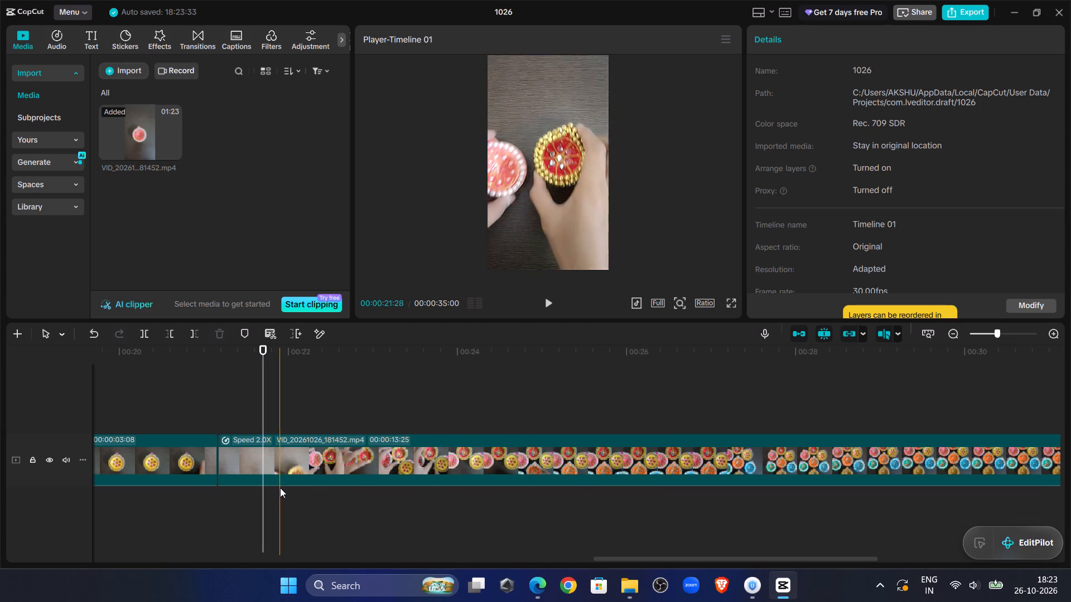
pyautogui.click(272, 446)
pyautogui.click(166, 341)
# Play through the arranging footage and split the eighth clip at 00:00:27:02, where all seven pieces are laid out.
pyautogui.click(234, 387)
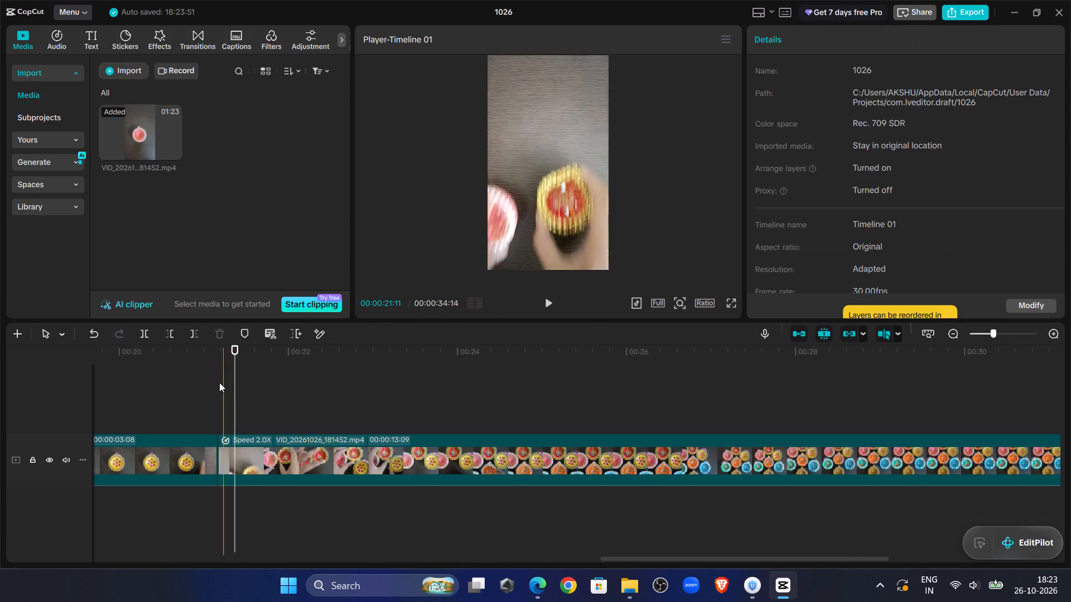
pyautogui.click(213, 380)
pyautogui.click(538, 302)
pyautogui.click(549, 303)
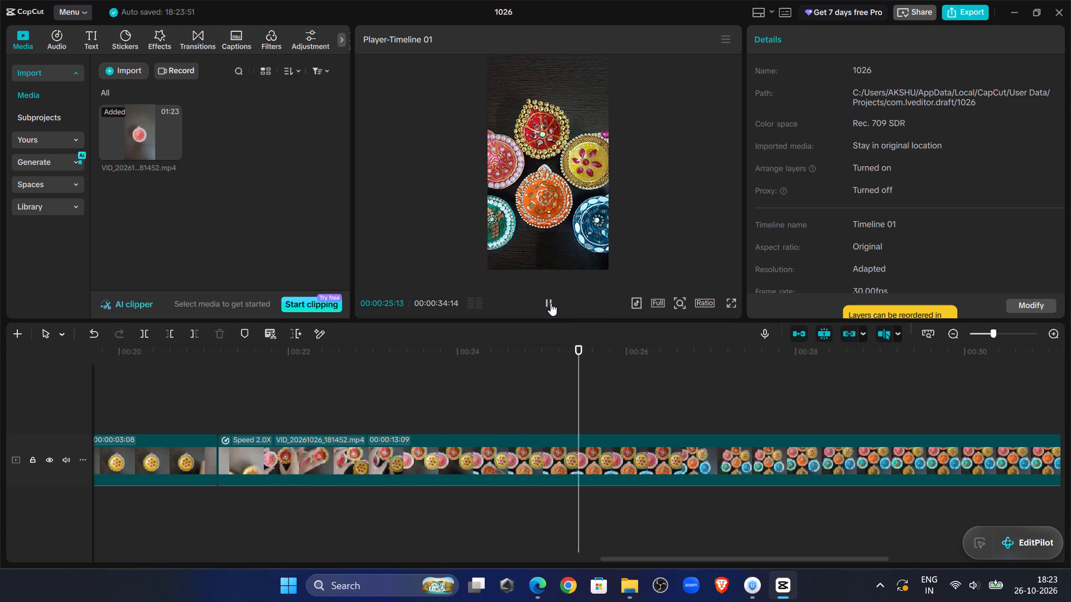
pyautogui.click(551, 303)
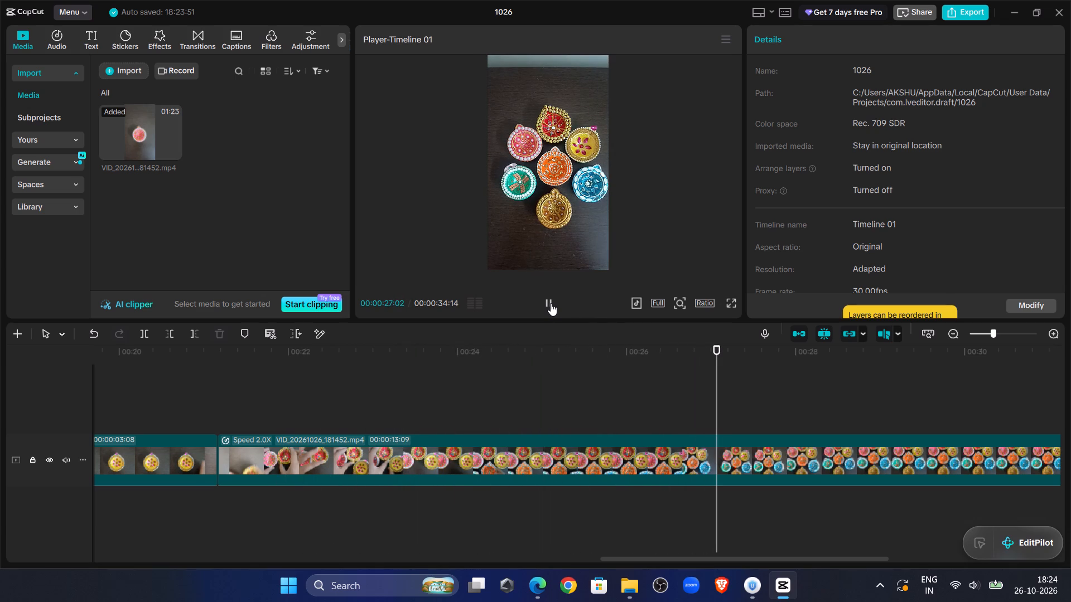
pyautogui.click(465, 452)
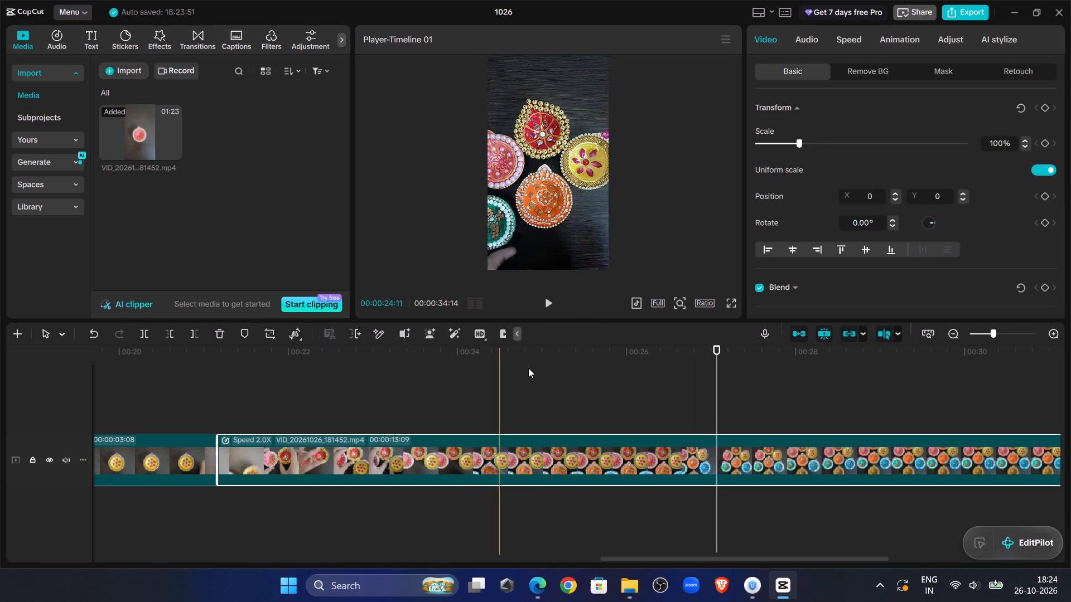
pyautogui.click(141, 334)
# Trim the opening of the last clip, showing the finished arrangement, up to about 00:00:28:28.
pyautogui.click(554, 298)
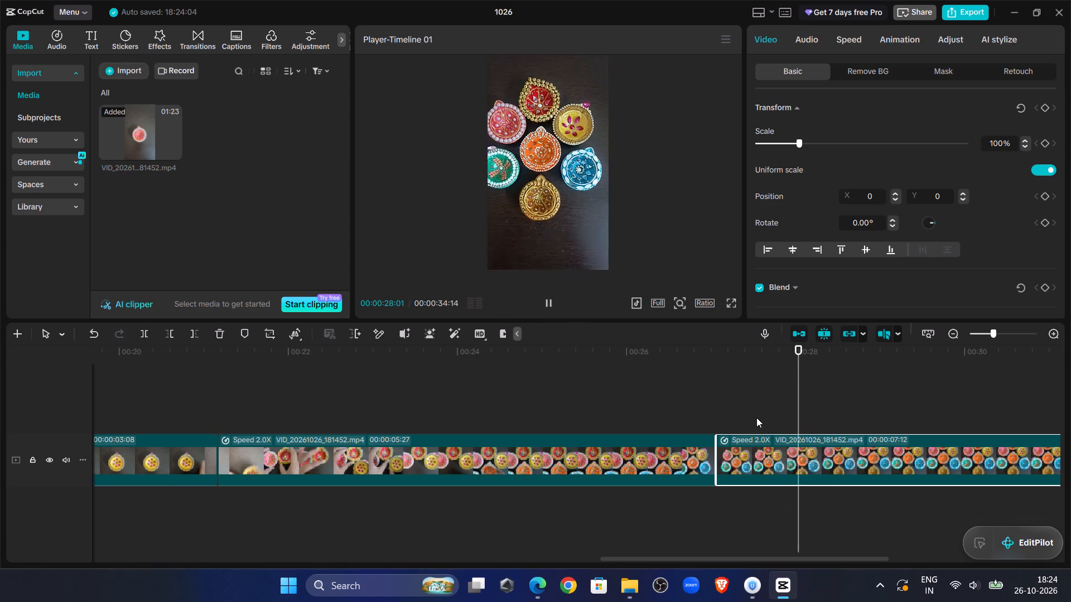
pyautogui.click(547, 301)
pyautogui.moveTo(887, 365); pyautogui.dragTo(876, 370)
pyautogui.click(171, 333)
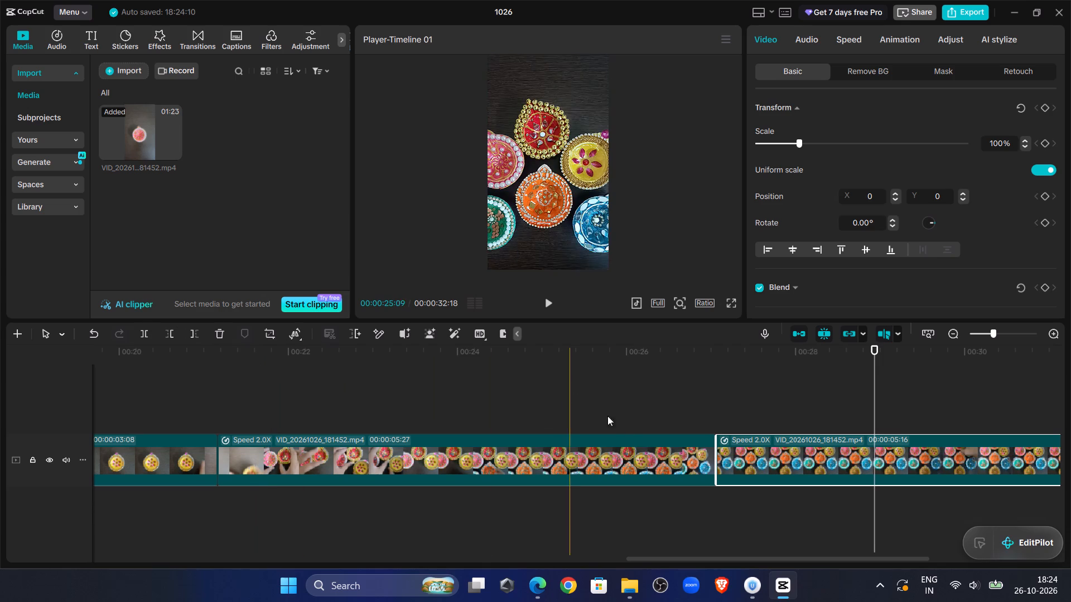
# Play across the join between the arranging clip and the finished arrangement clip to check the cut.
pyautogui.click(687, 392)
pyautogui.click(559, 307)
pyautogui.click(559, 307)
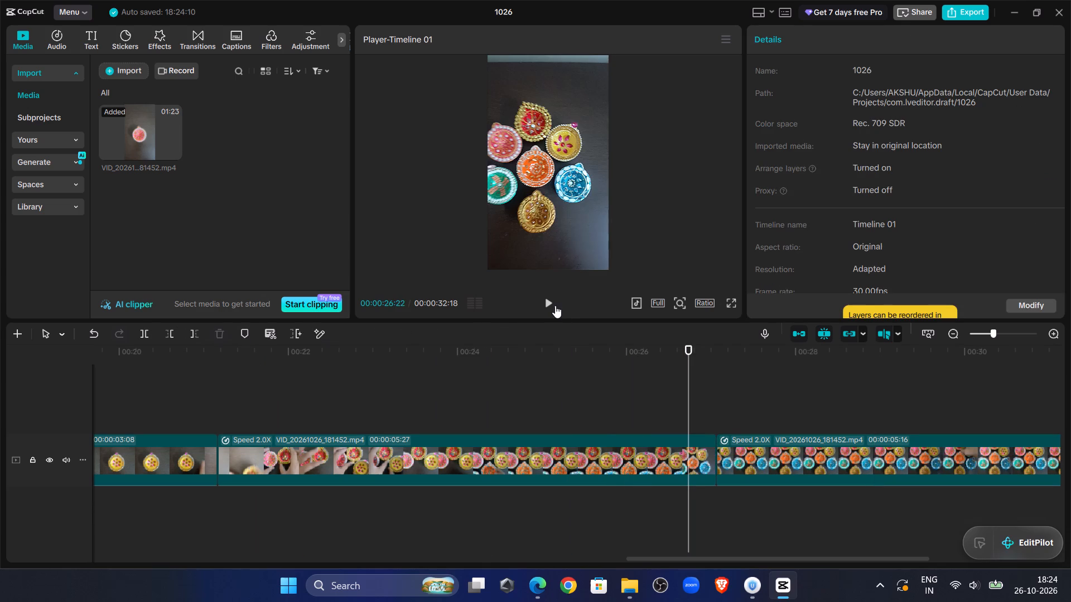
pyautogui.click(553, 304)
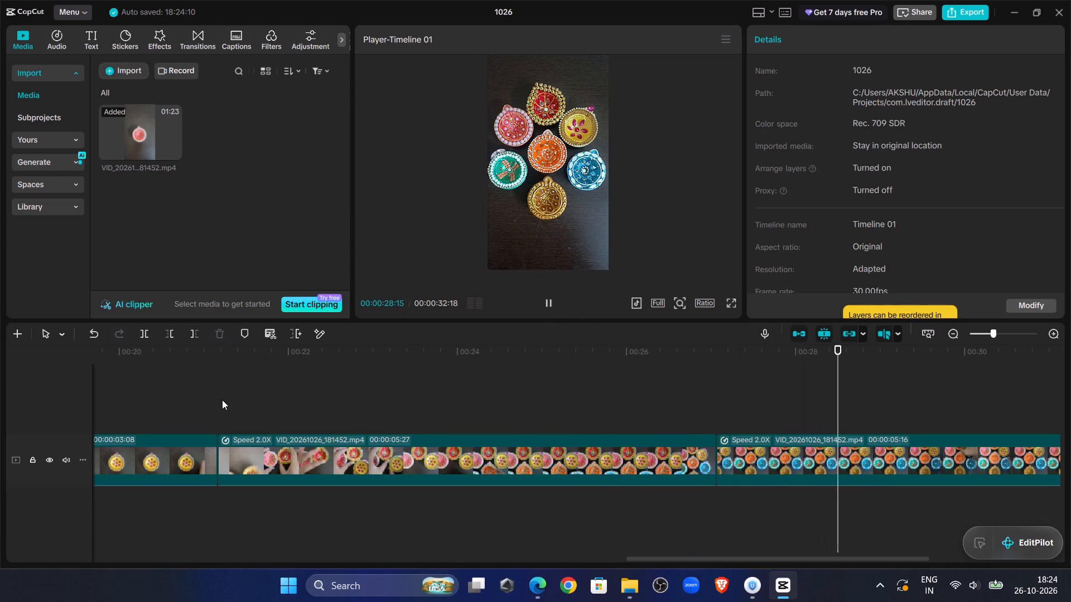
# Replay the clip where the pieces are arranged by hand and delete it, keeping the finished arrangement clip.
pyautogui.click(211, 398)
pyautogui.click(543, 306)
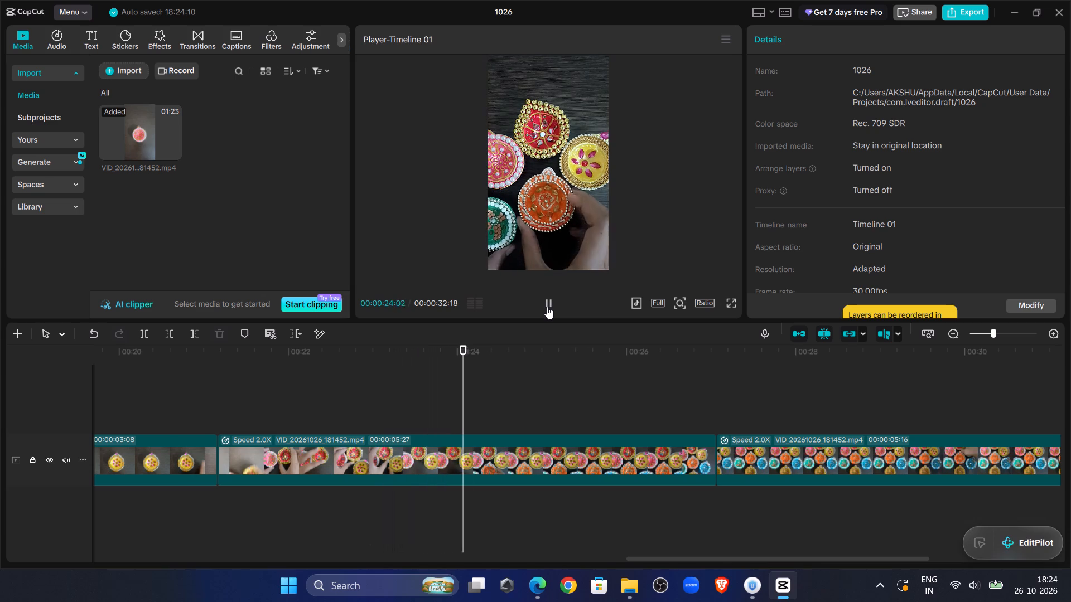
pyautogui.click(547, 307)
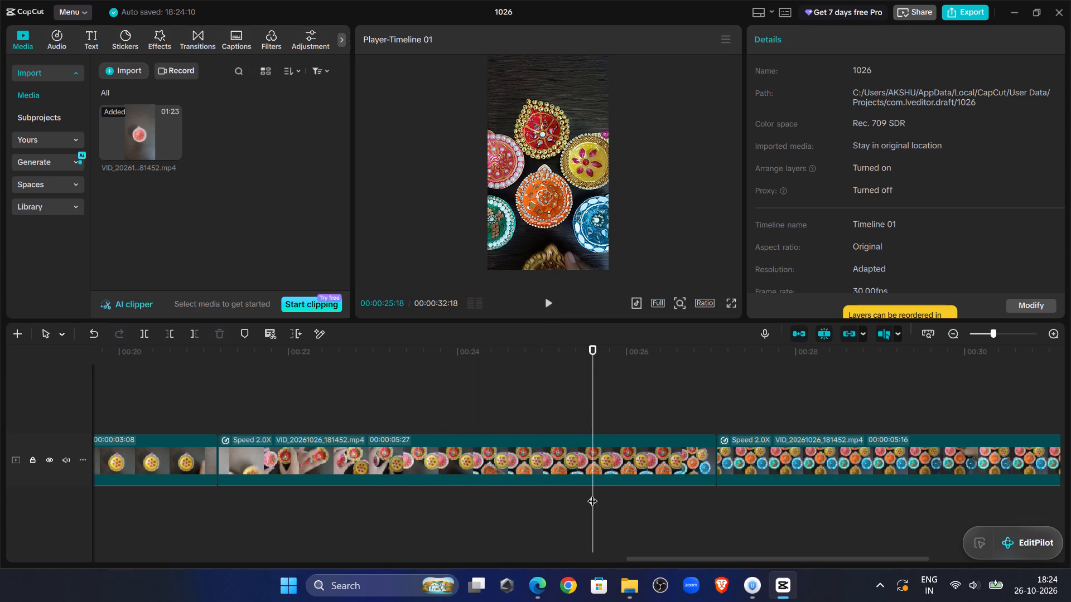
pyautogui.click(590, 464)
pyautogui.press('Delete')
pyautogui.click(277, 384)
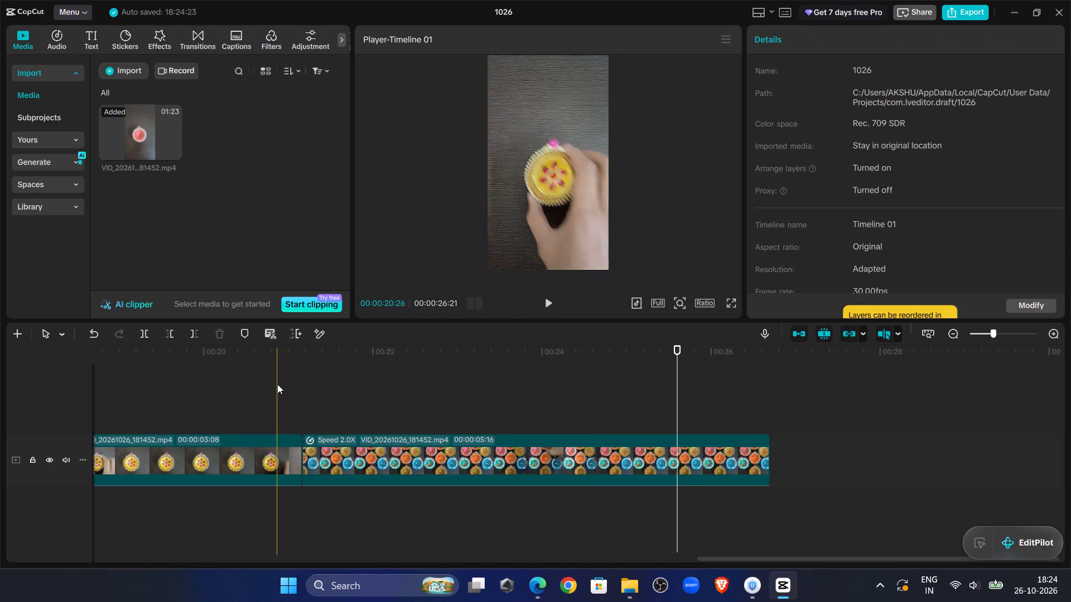
# Play the group shot clip and trim its opening up to about 00:00:24:18, where the hand has left the arrangement.
pyautogui.click(558, 311)
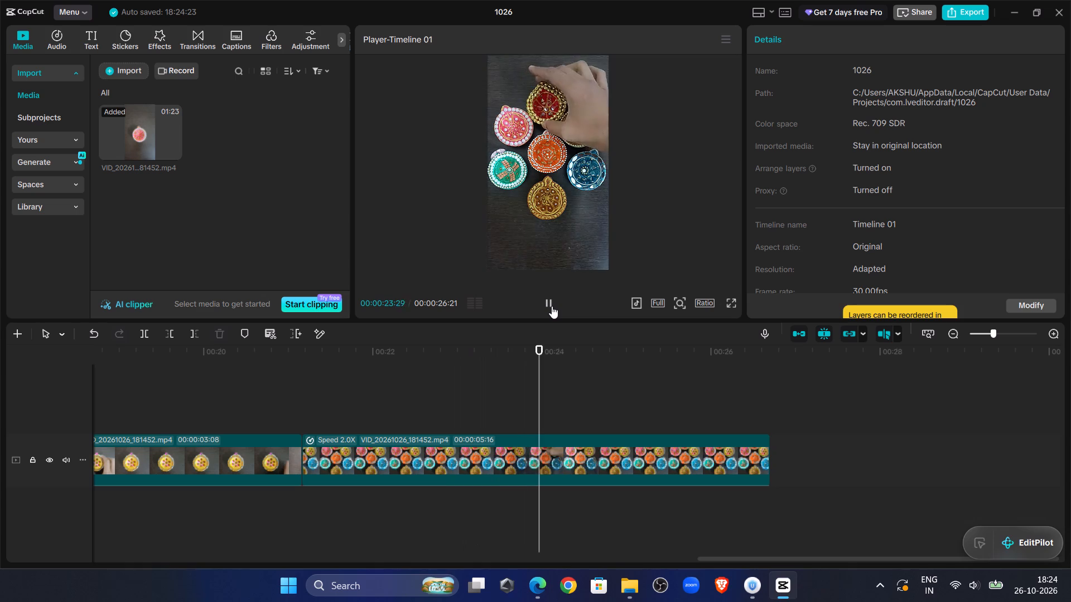
pyautogui.click(541, 377)
pyautogui.moveTo(541, 377); pyautogui.dragTo(556, 383)
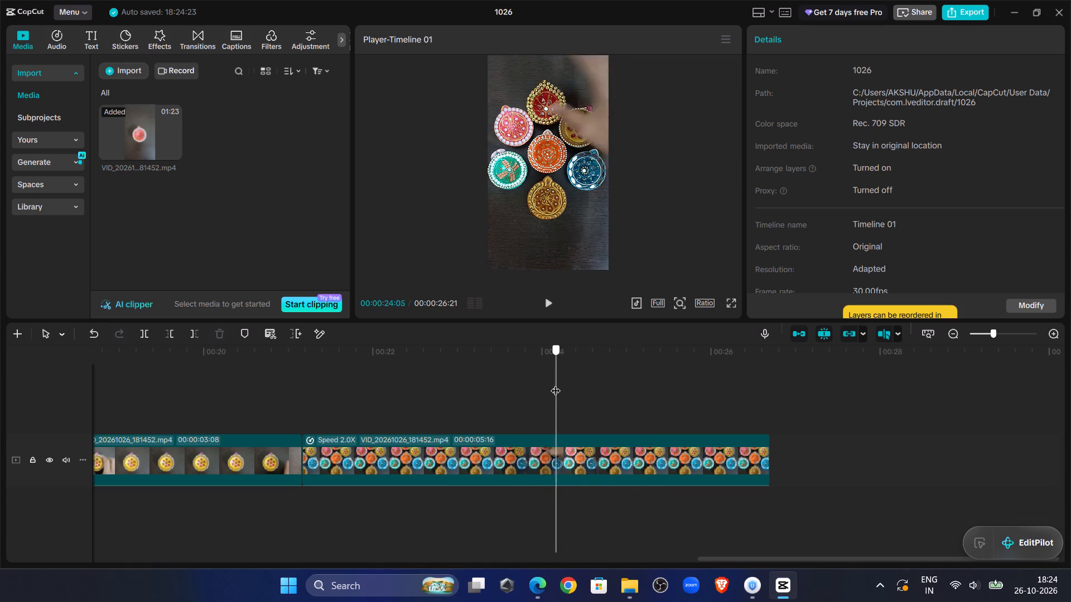
pyautogui.moveTo(556, 383); pyautogui.dragTo(592, 400)
pyautogui.click(594, 451)
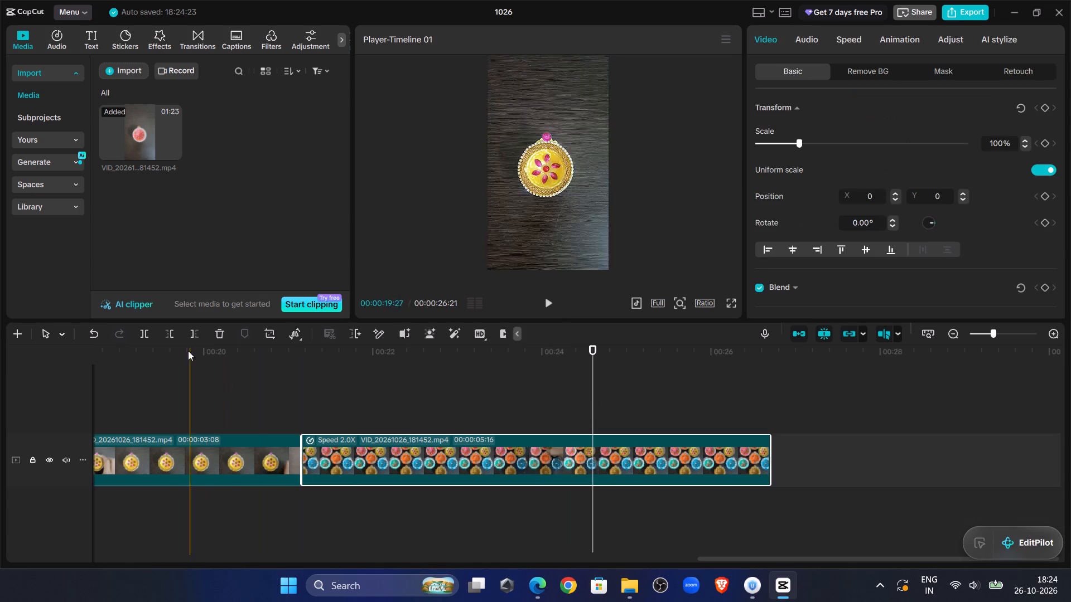
pyautogui.click(177, 337)
pyautogui.click(643, 380)
pyautogui.moveTo(643, 380); pyautogui.dragTo(803, 404)
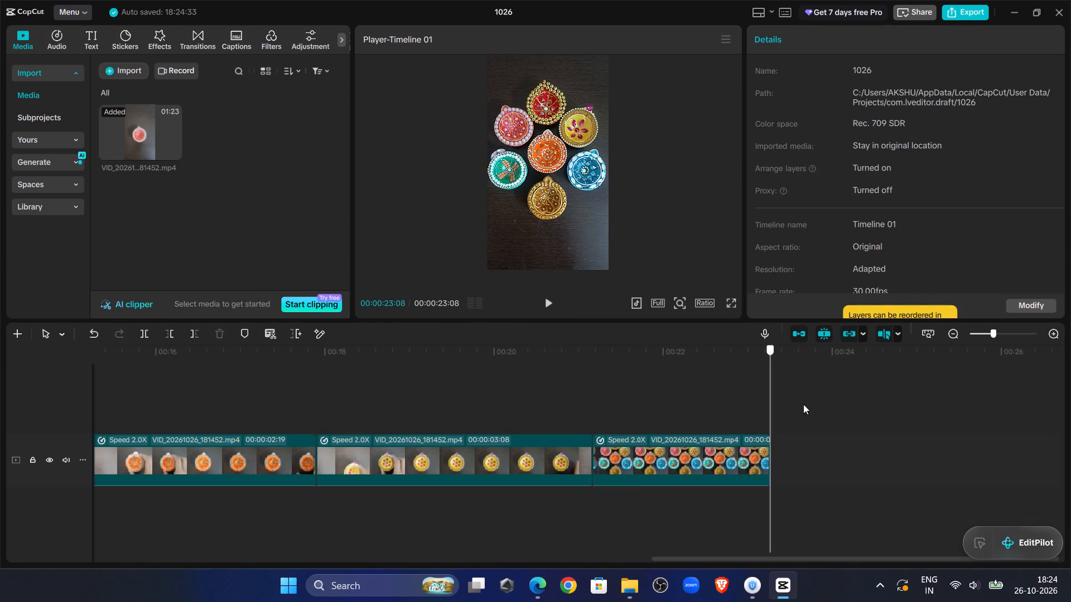
# Play the first clip, showing the red piece, from the start and trim off its end after 00:00:01:17.
pyautogui.moveTo(803, 404); pyautogui.dragTo(0, 440)
pyautogui.click(549, 297)
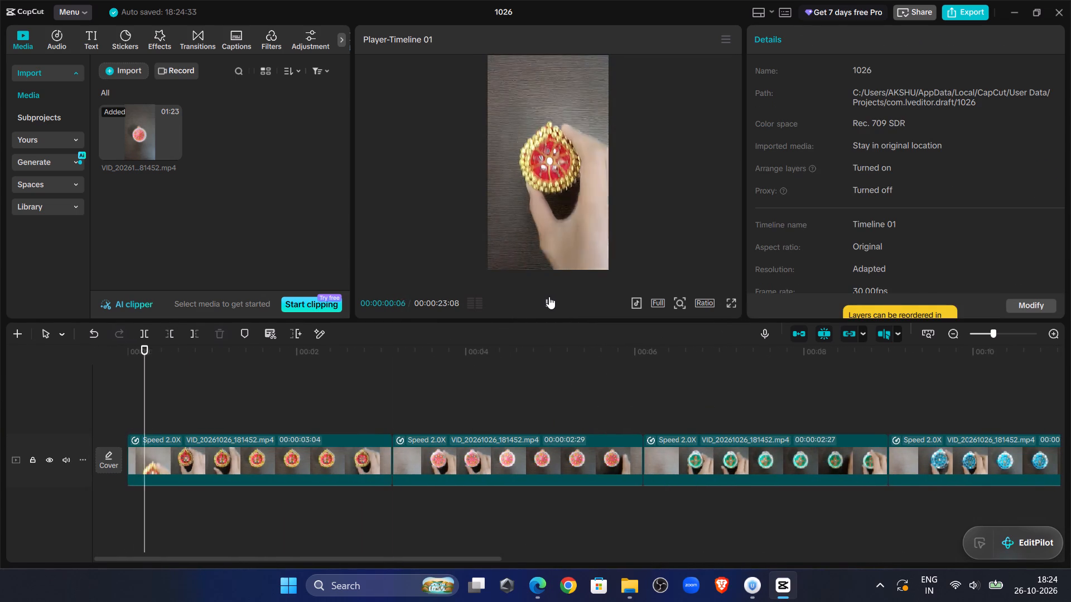
pyautogui.click(549, 297)
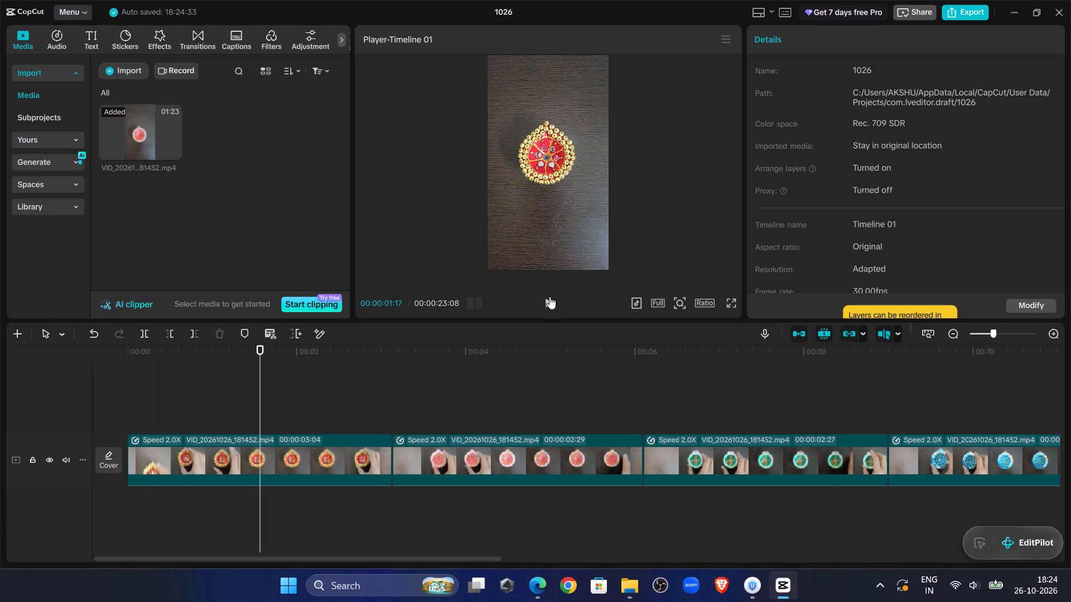
pyautogui.click(328, 457)
pyautogui.click(193, 329)
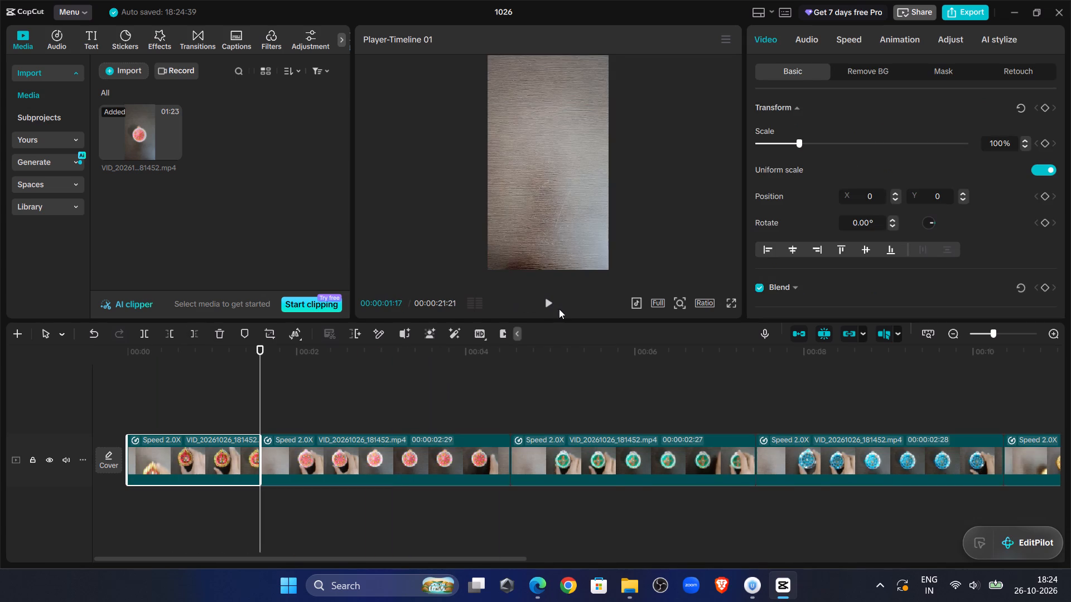
# Play the second clip, showing the pink piece, and trim off its end after 00:00:03:09.
pyautogui.click(559, 309)
pyautogui.click(552, 304)
pyautogui.click(551, 307)
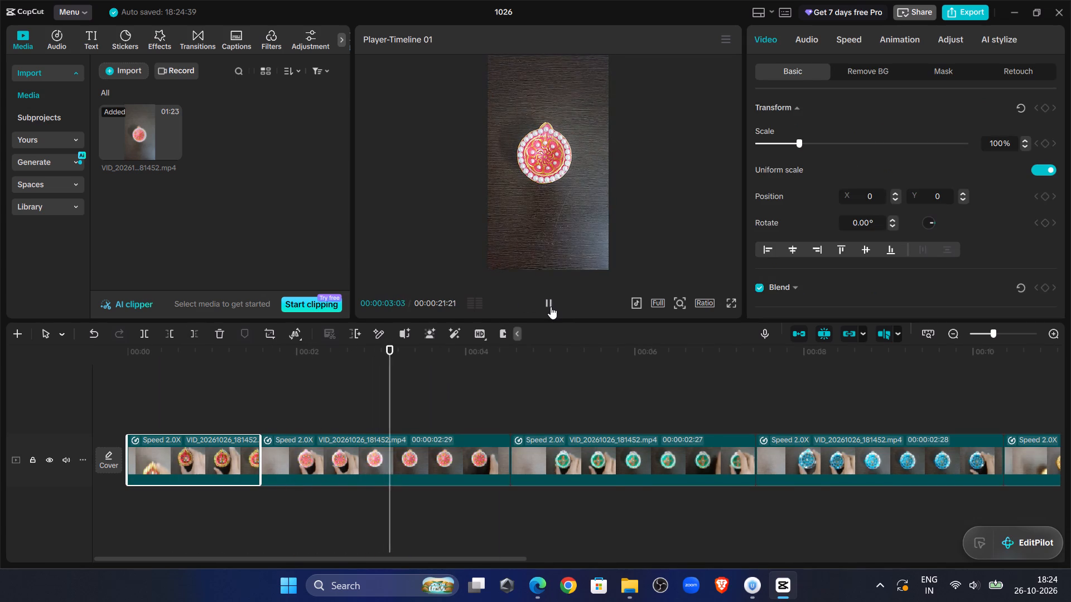
pyautogui.click(440, 453)
pyautogui.click(193, 330)
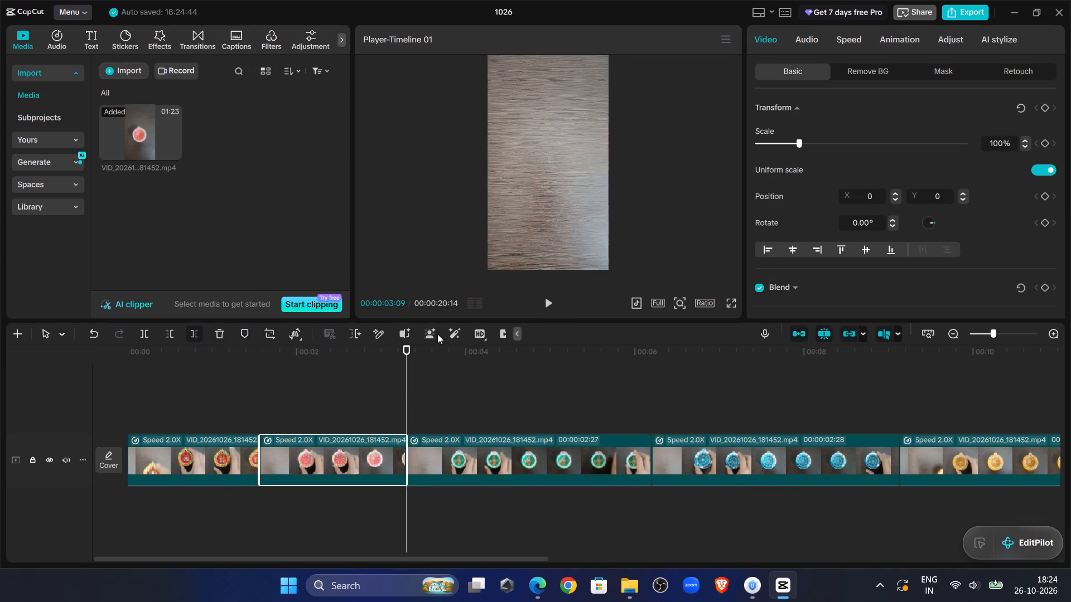
# Play the third clip, showing the green piece, and trim off its end after 00:00:04:26.
pyautogui.click(544, 302)
pyautogui.click(546, 302)
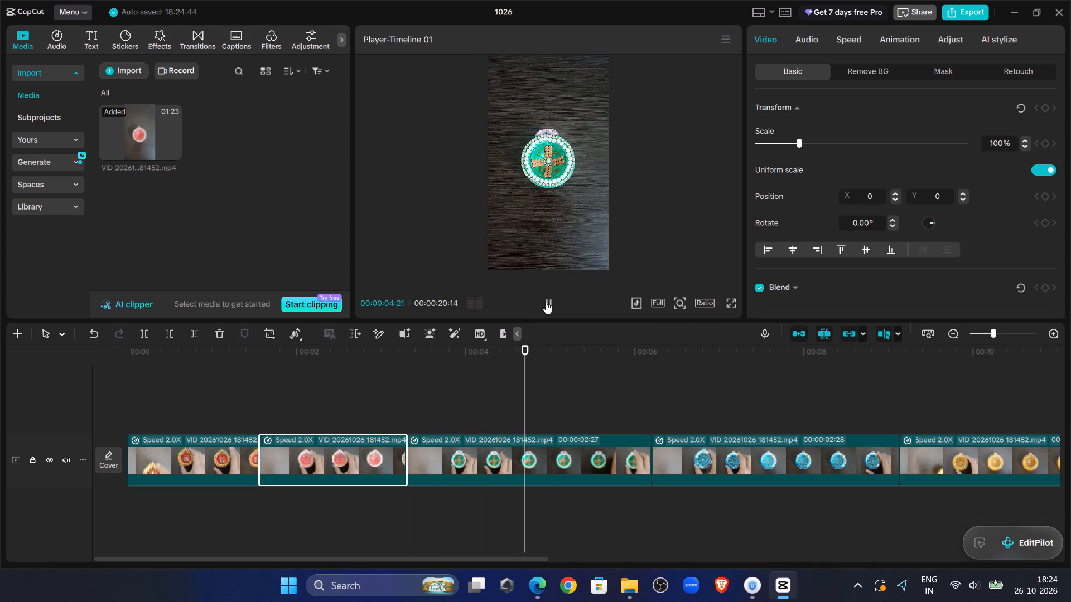
pyautogui.click(549, 476)
pyautogui.click(189, 338)
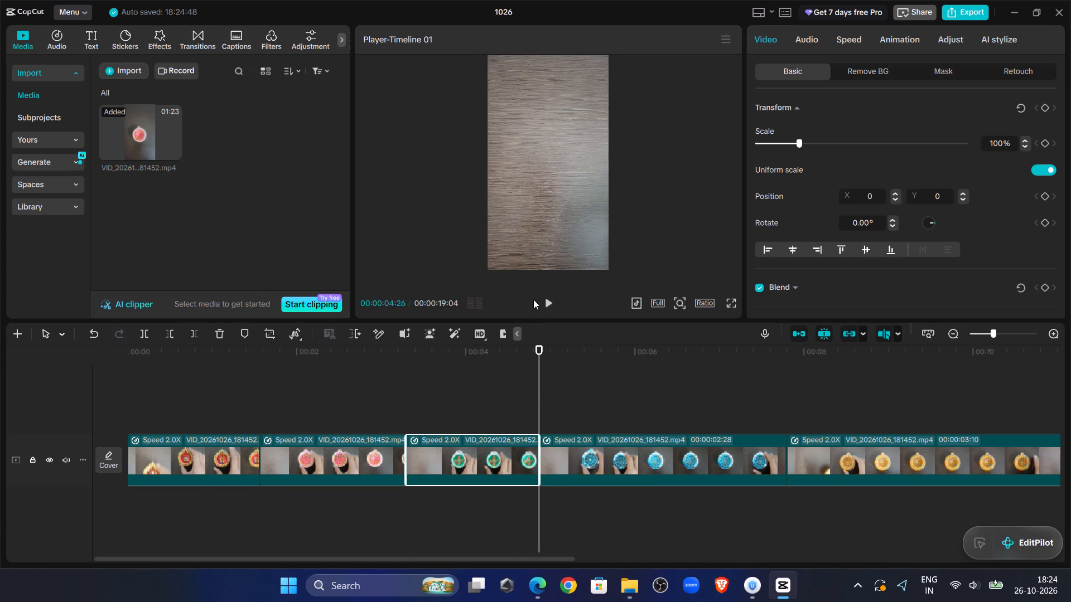
# Play the fourth clip, showing the blue piece, and trim off its end after 00:00:06:10.
pyautogui.click(543, 299)
pyautogui.click(543, 299)
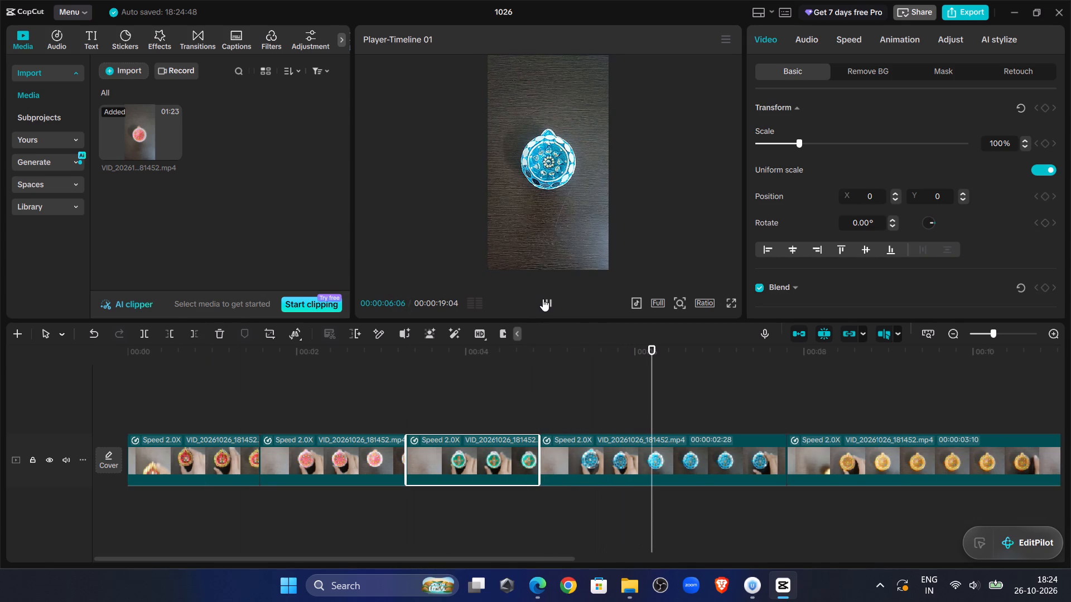
pyautogui.doubleClick(543, 299)
pyautogui.click(638, 450)
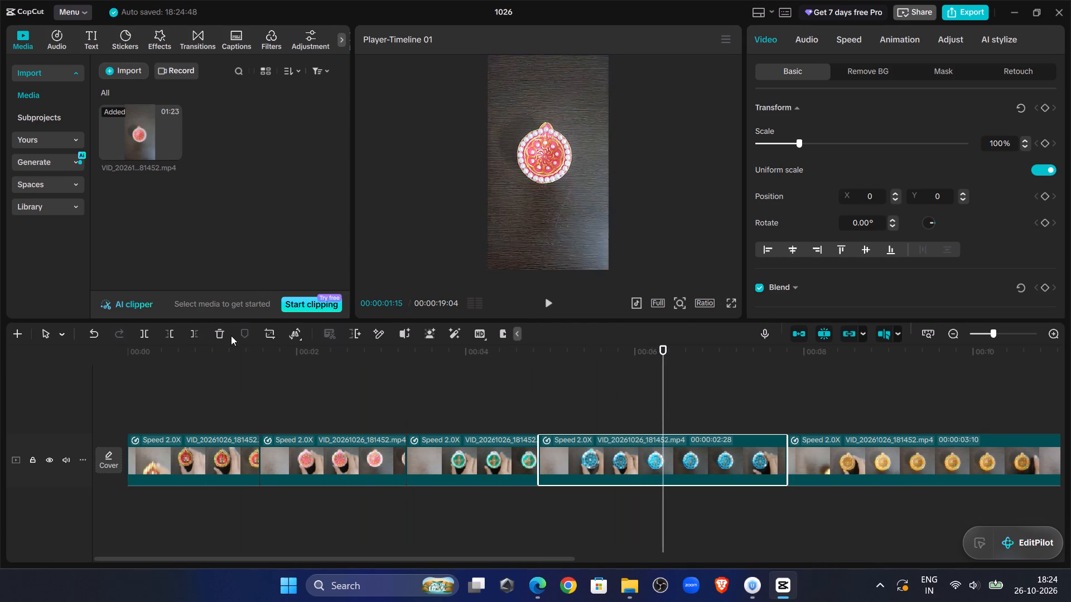
pyautogui.click(195, 330)
# Play the fifth clip, showing the gold piece, and trim off its end after 00:00:07:28.
pyautogui.moveTo(352, 559); pyautogui.dragTo(506, 566)
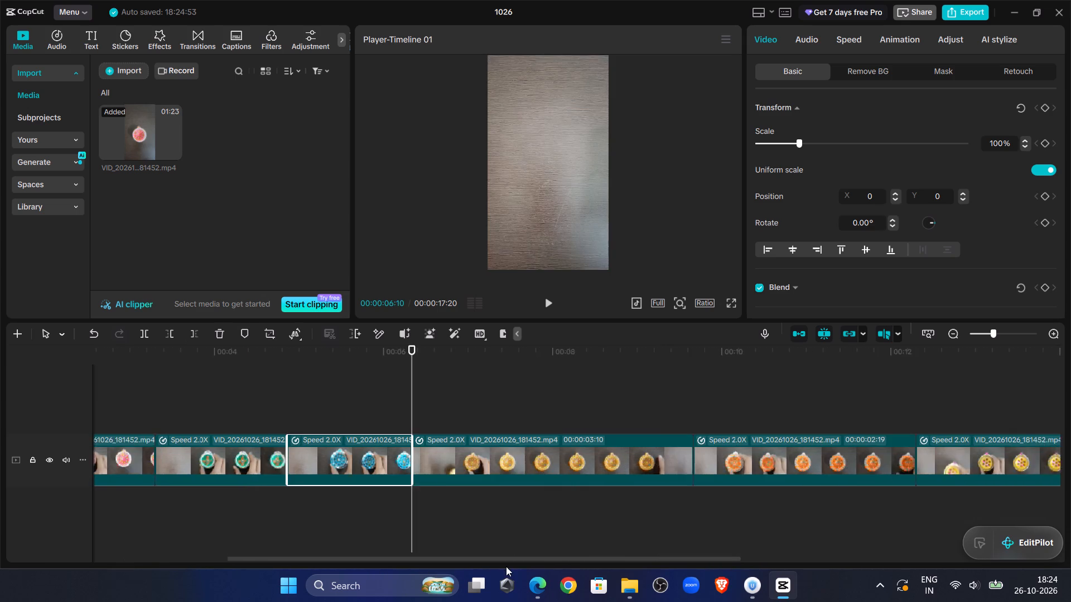
pyautogui.moveTo(506, 566); pyautogui.dragTo(517, 560)
pyautogui.click(547, 301)
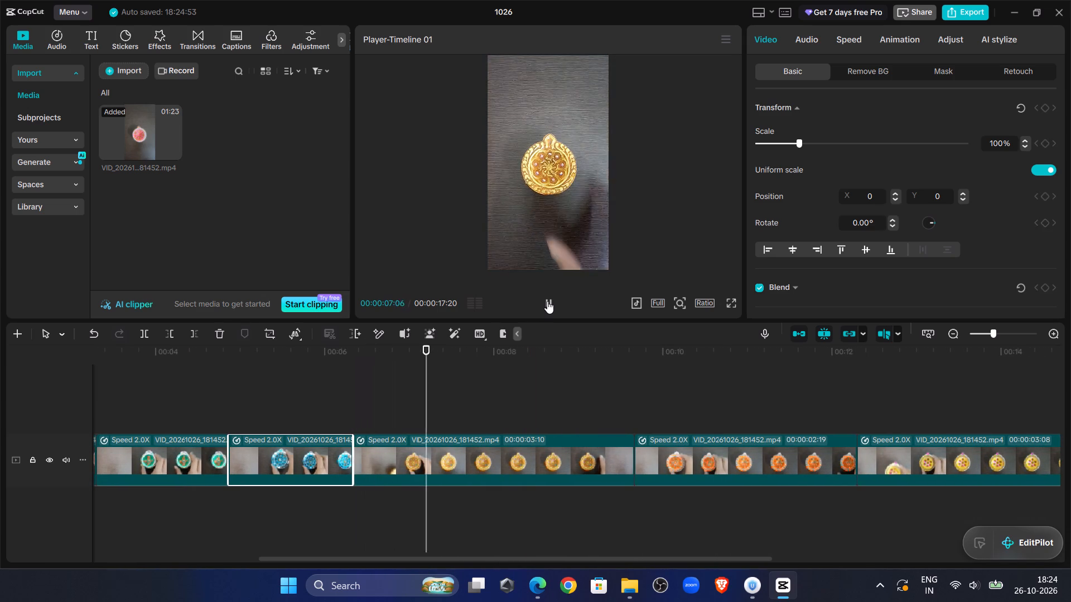
pyautogui.click(547, 301)
pyautogui.click(508, 481)
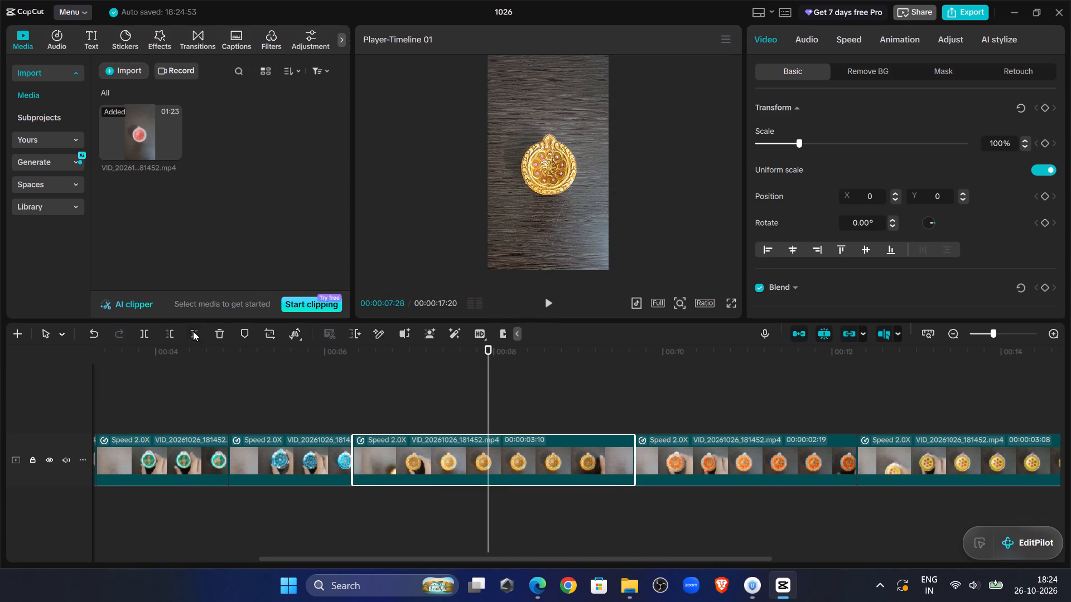
pyautogui.click(193, 331)
# Play the sixth clip, showing the orange piece, and trim off its end after 00:00:09:09.
pyautogui.click(548, 300)
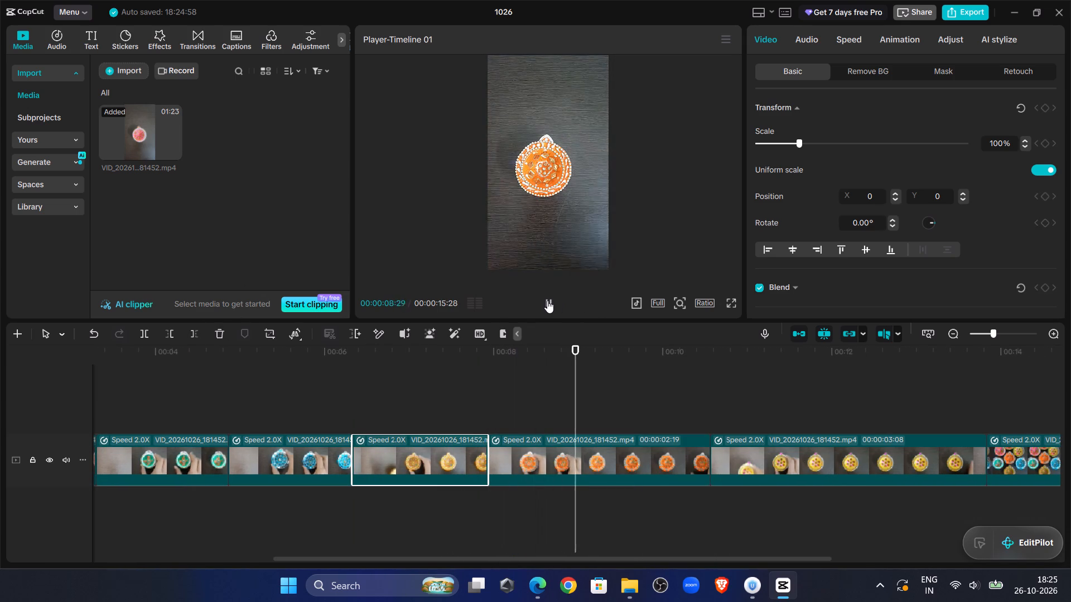
pyautogui.click(547, 300)
pyautogui.click(615, 445)
pyautogui.click(190, 336)
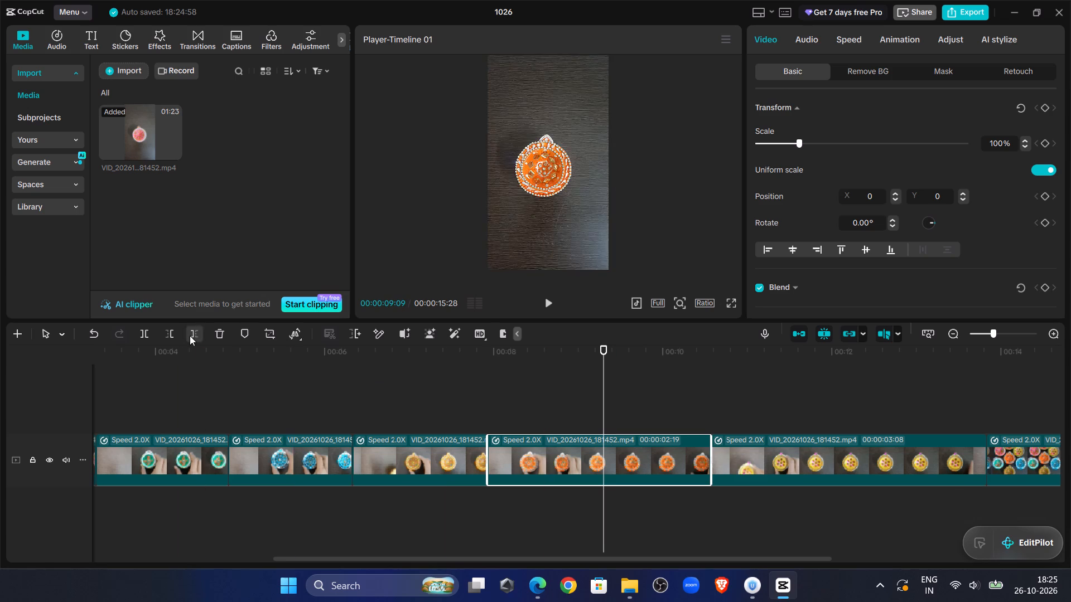
# Play the seventh clip, showing the yellow piece, and trim off its end after 00:00:10:22.
pyautogui.click(542, 297)
pyautogui.click(542, 297)
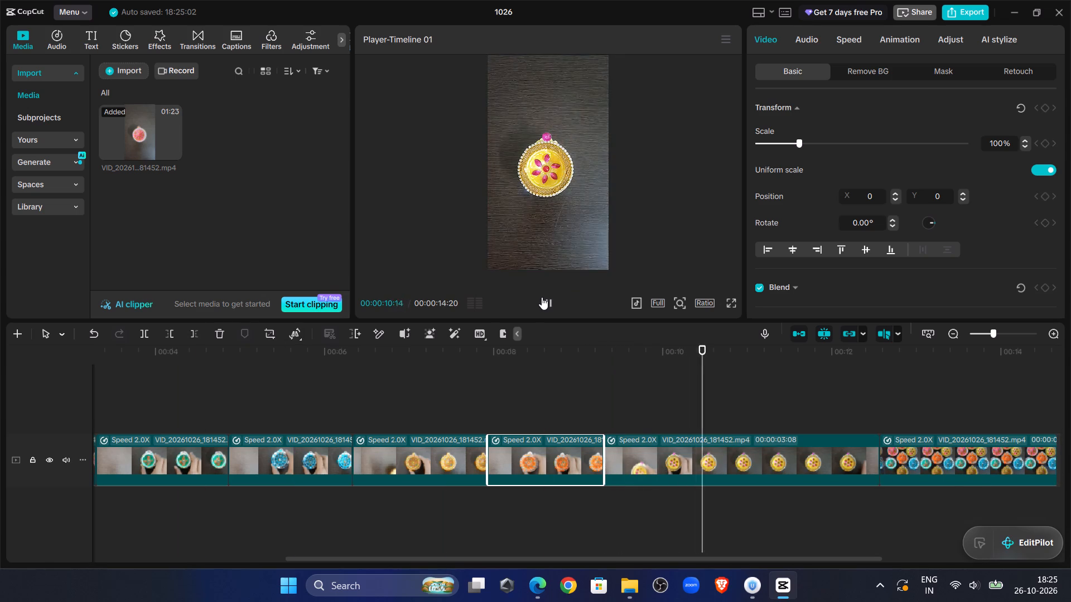
pyautogui.click(734, 456)
pyautogui.click(197, 329)
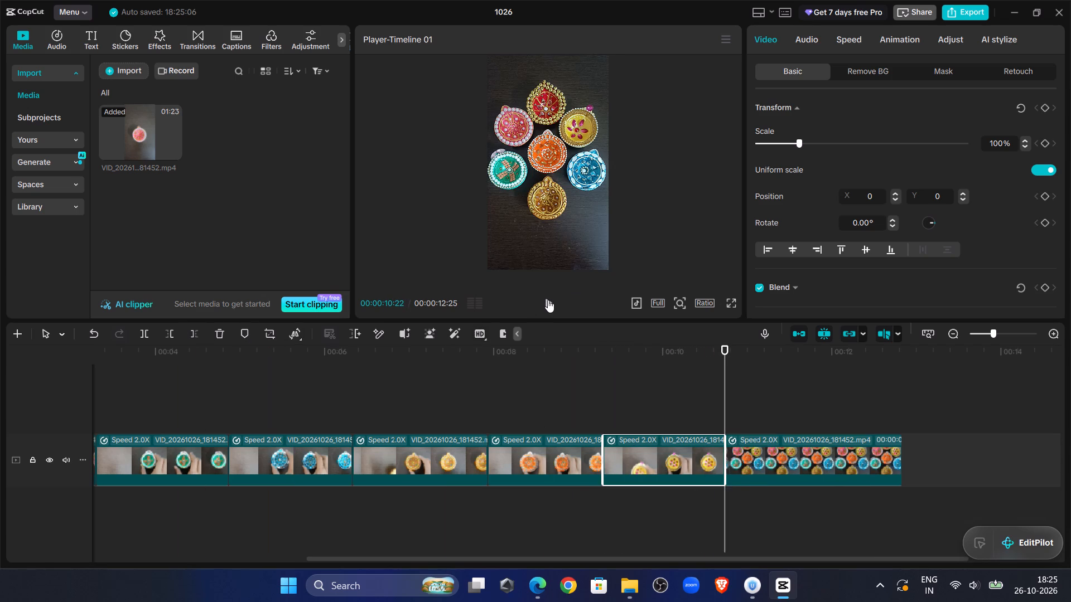
# Play the group shot, scrub back through the shortened sequence and replay its opening to check the trims.
pyautogui.click(548, 300)
pyautogui.click(548, 300)
pyautogui.click(548, 300)
pyautogui.click(548, 300)
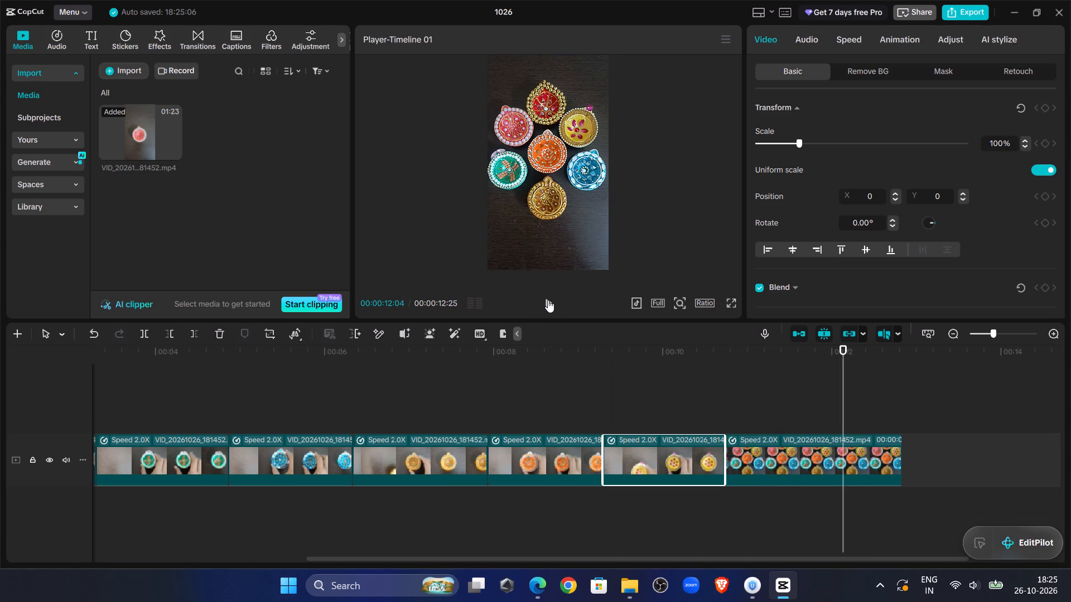
pyautogui.click(725, 372)
pyautogui.moveTo(725, 372); pyautogui.dragTo(872, 391)
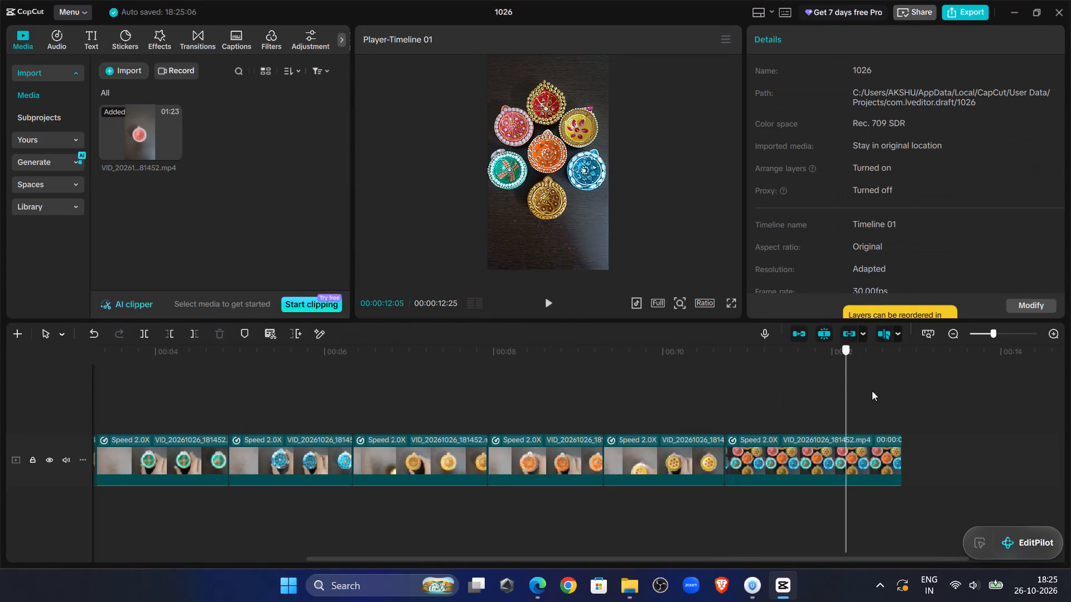
pyautogui.moveTo(872, 391); pyautogui.dragTo(0, 401)
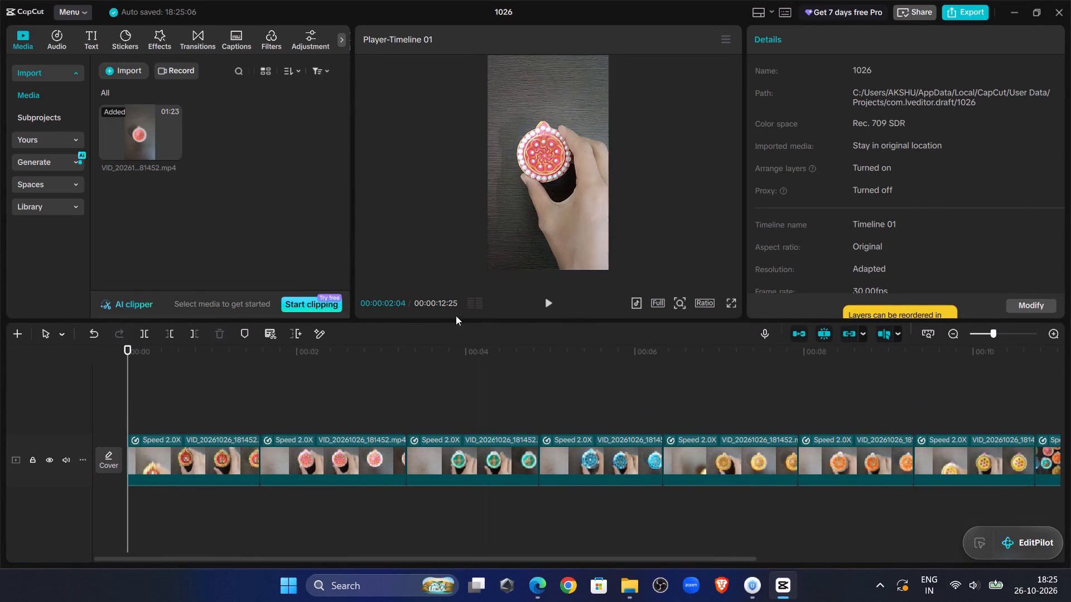
pyautogui.click(549, 299)
pyautogui.click(549, 299)
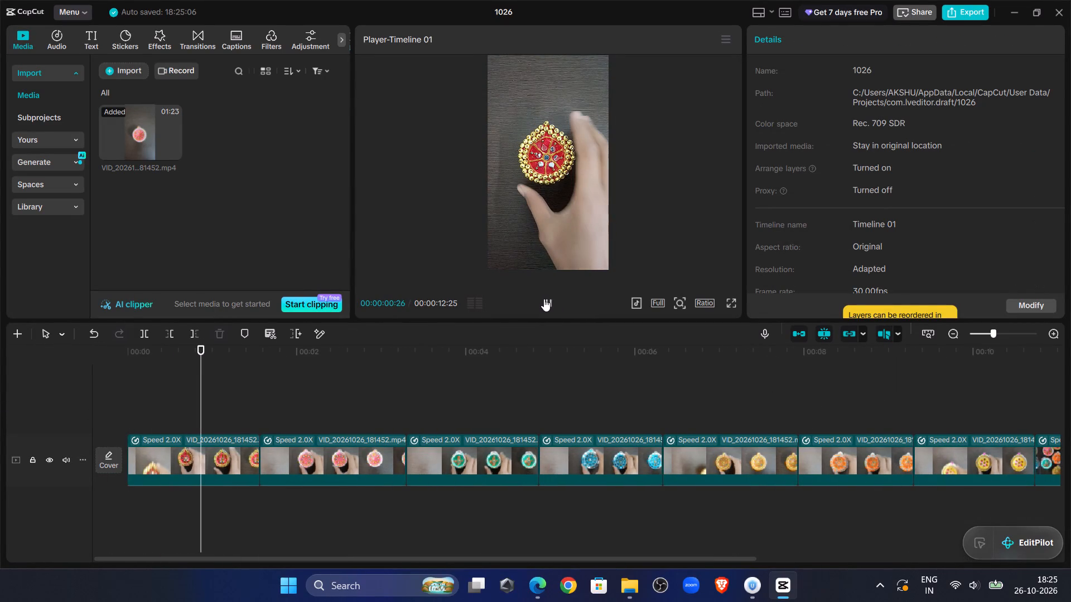
pyautogui.click(544, 299)
pyautogui.click(160, 377)
pyautogui.moveTo(160, 377); pyautogui.dragTo(111, 368)
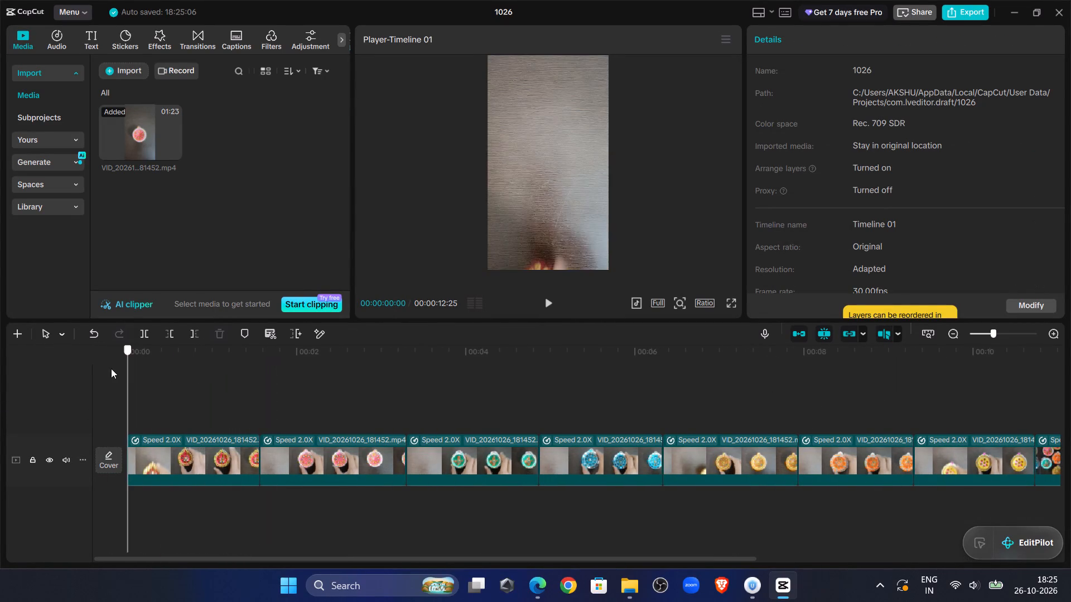
pyautogui.moveTo(111, 368); pyautogui.dragTo(84, 376)
# Play across the join between the yellow piece's clip and the group shot, and scrub on to the sequence's end.
pyautogui.click(766, 362)
pyautogui.moveTo(767, 364); pyautogui.dragTo(663, 347)
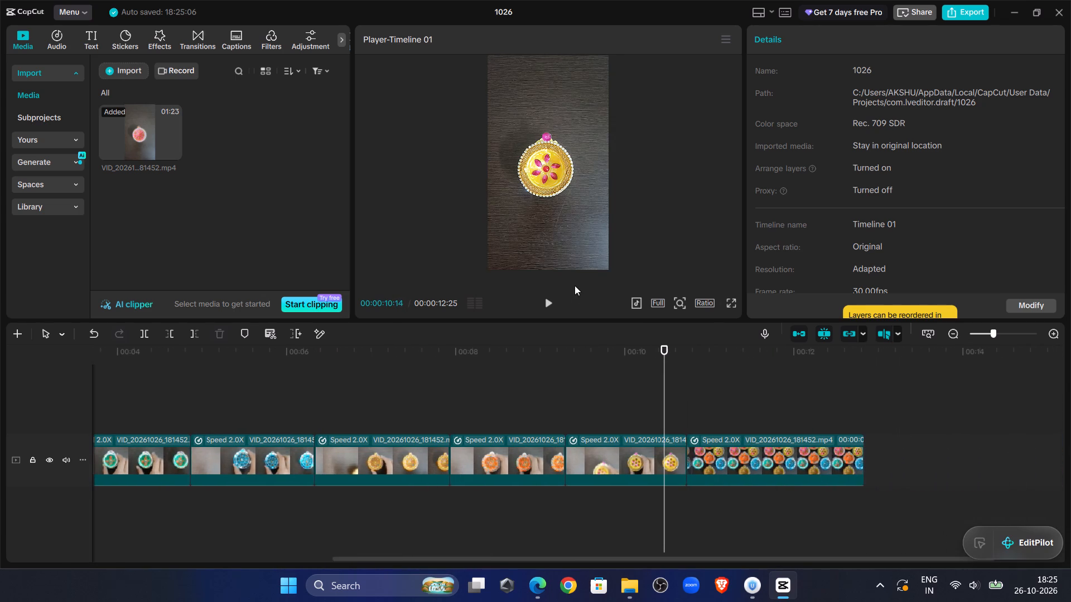
pyautogui.doubleClick(538, 309)
pyautogui.click(556, 308)
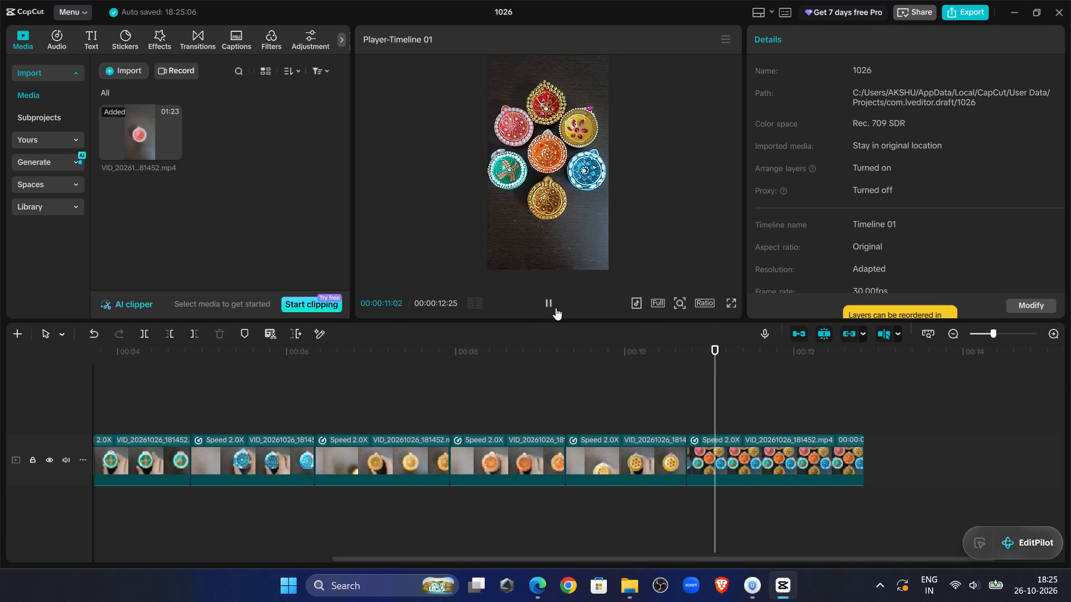
pyautogui.click(556, 308)
pyautogui.click(677, 388)
pyautogui.click(680, 387)
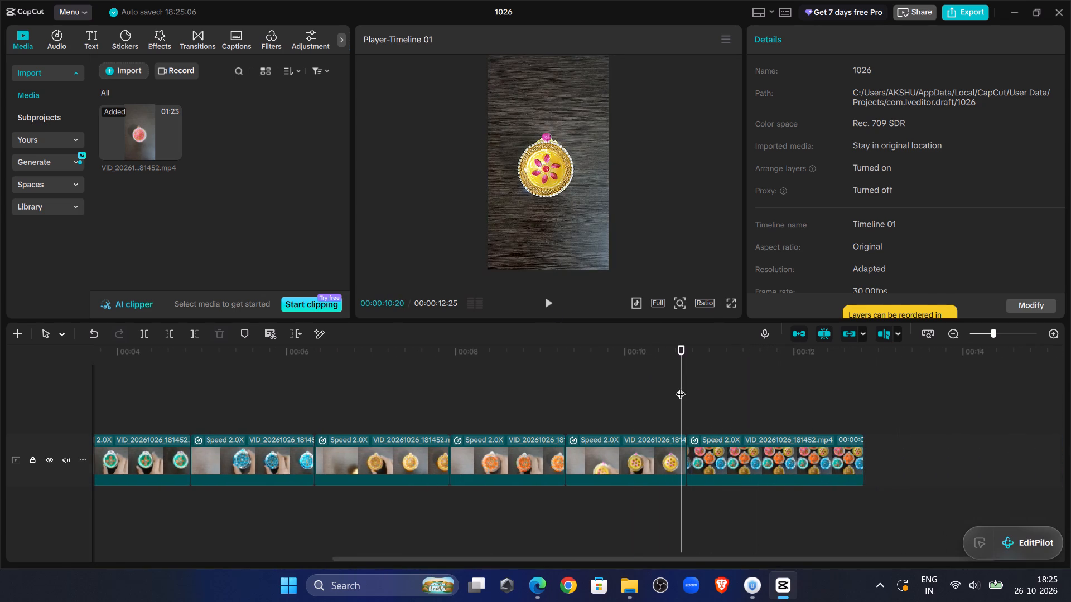
pyautogui.click(684, 389)
pyautogui.moveTo(689, 386); pyautogui.dragTo(945, 361)
# Import the group video VID_20261025_223927.mp4 from the Craft Video folder into the project media.
pyautogui.click(121, 70)
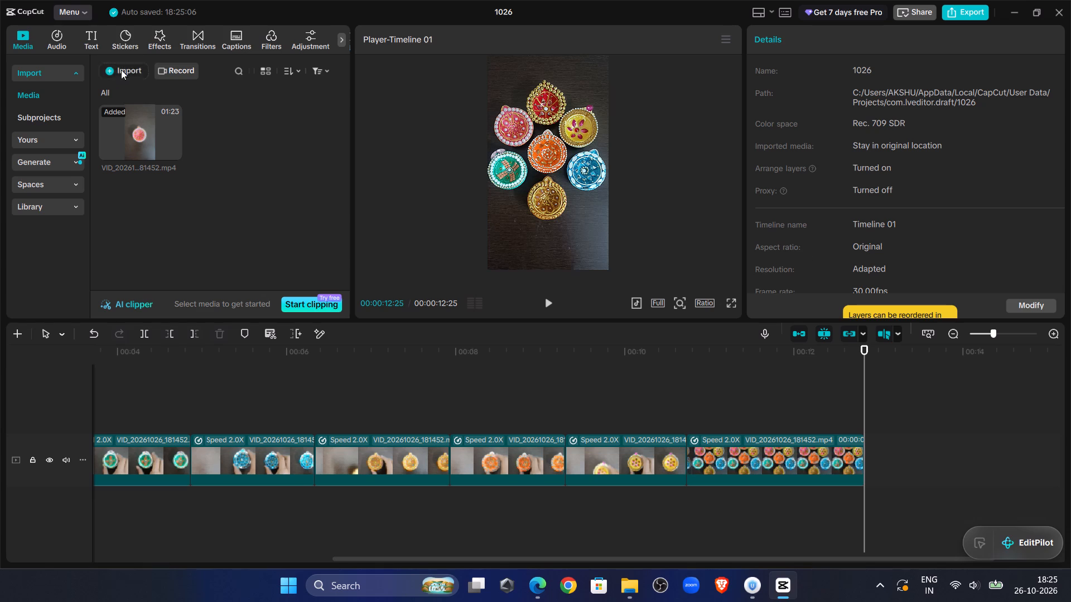
pyautogui.scroll(-20, 333, 153)
pyautogui.scroll(-2, 333, 153)
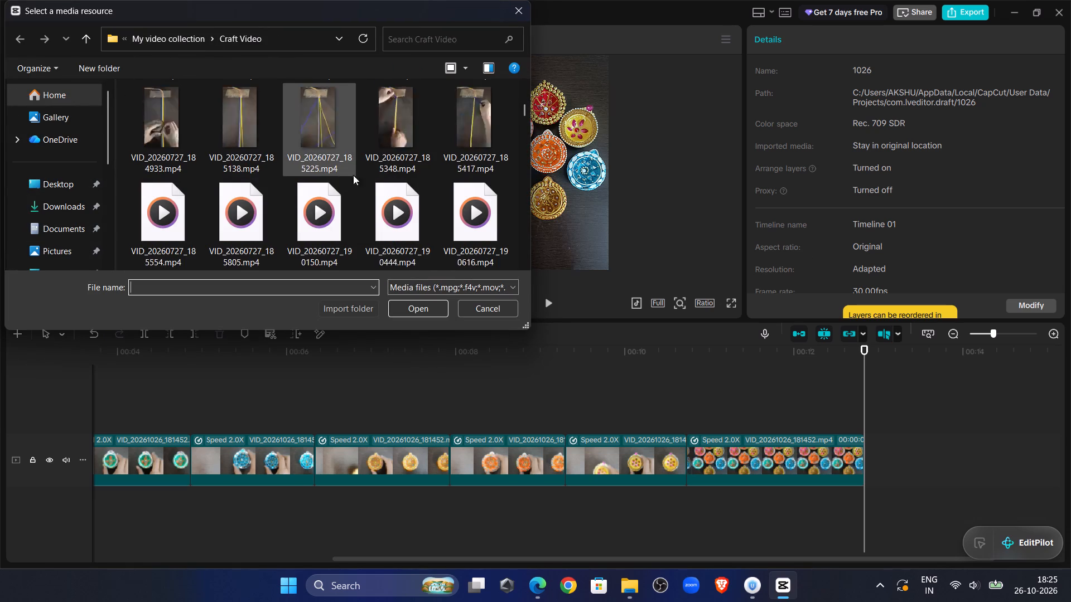
pyautogui.scroll(-9, 353, 175)
pyautogui.moveTo(524, 122); pyautogui.dragTo(533, 253)
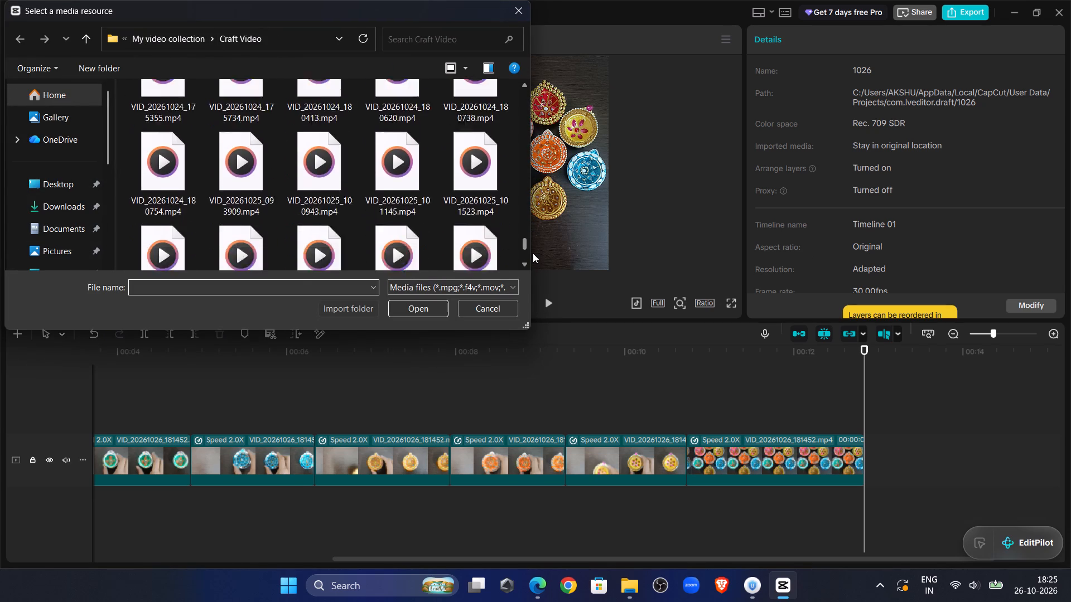
pyautogui.moveTo(533, 253); pyautogui.dragTo(534, 276)
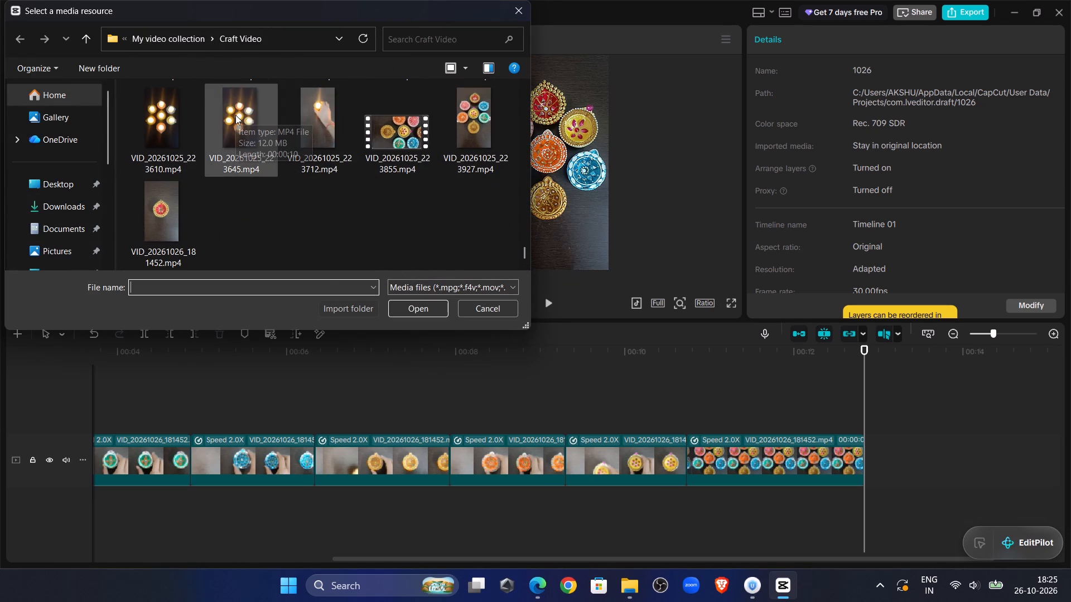
pyautogui.click(452, 149)
pyautogui.moveTo(455, 133); pyautogui.dragTo(902, 442)
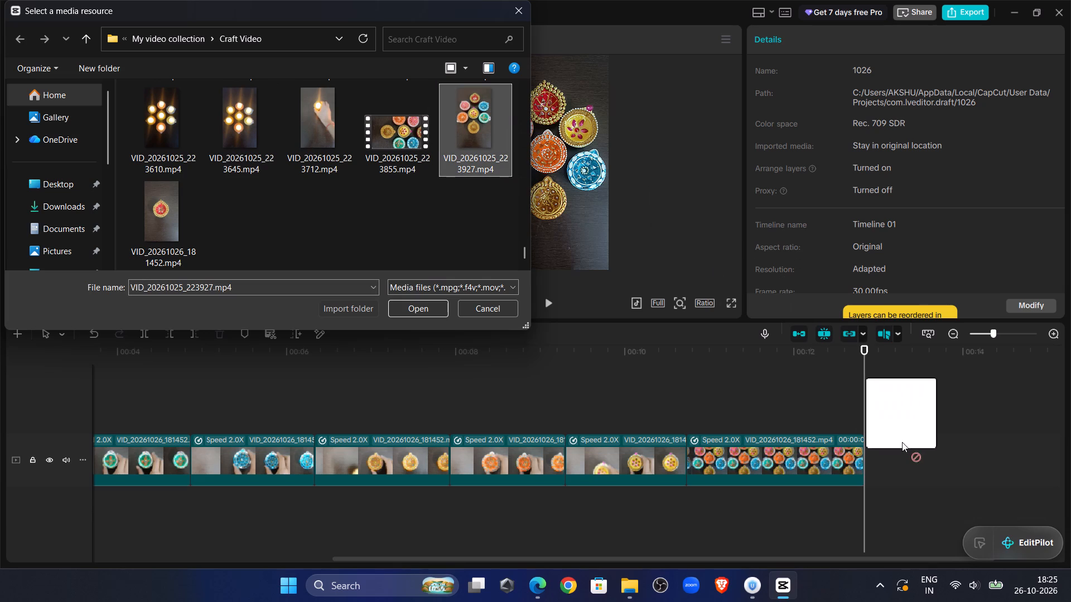
pyautogui.moveTo(902, 442); pyautogui.dragTo(896, 464)
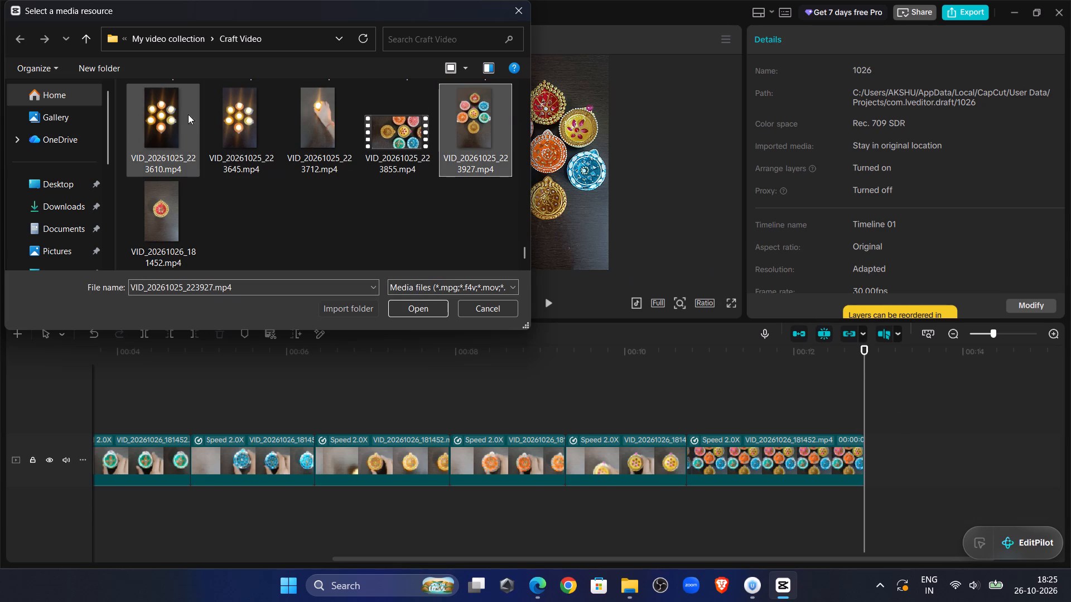
pyautogui.click(403, 308)
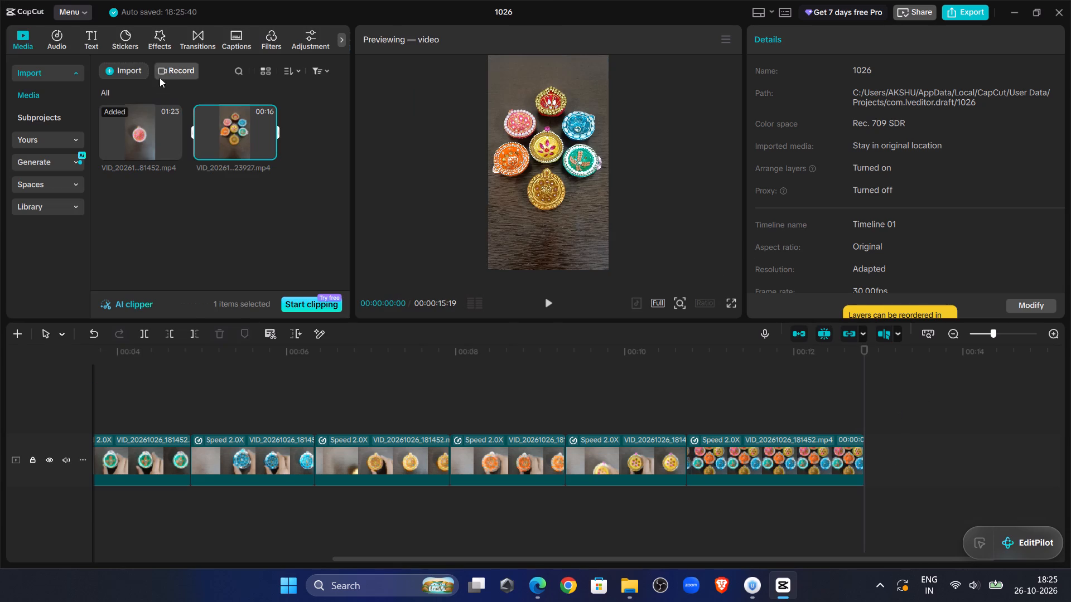
# Import the lit-lamps video VID_20261025_223610.mp4 from the Craft Video folder and skim through its preview.
pyautogui.click(137, 73)
pyautogui.scroll(-20, 223, 183)
pyautogui.scroll(-4, 223, 183)
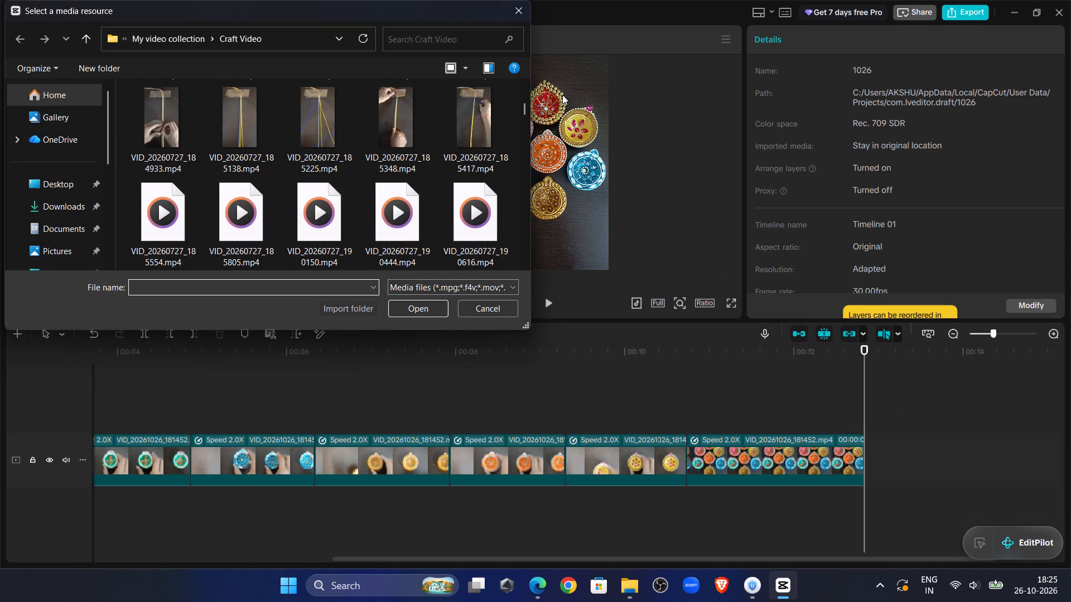
pyautogui.moveTo(523, 111); pyautogui.dragTo(530, 310)
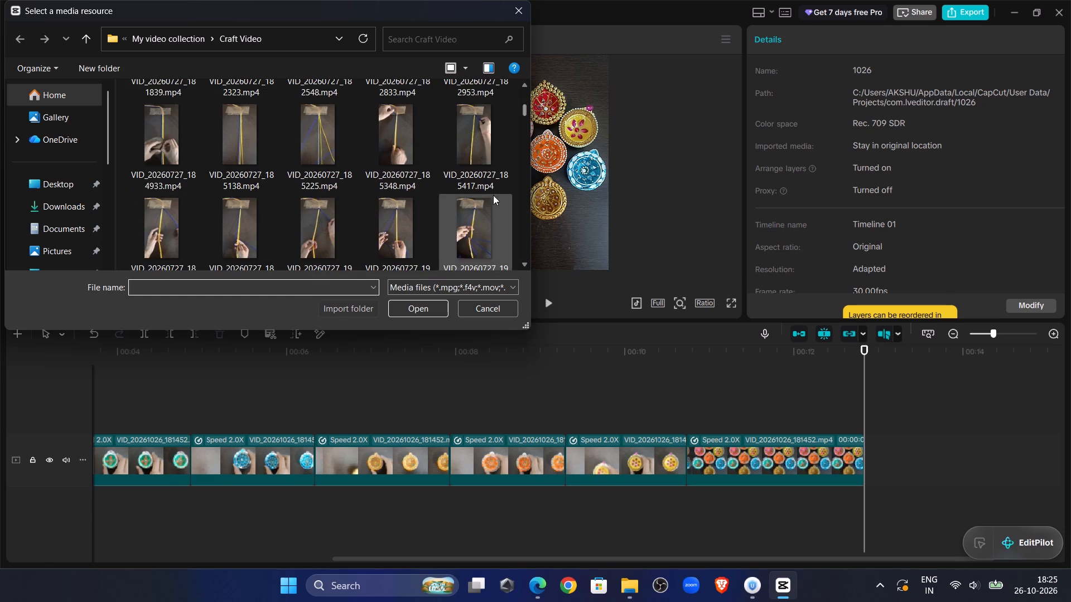
pyautogui.moveTo(524, 114); pyautogui.dragTo(527, 247)
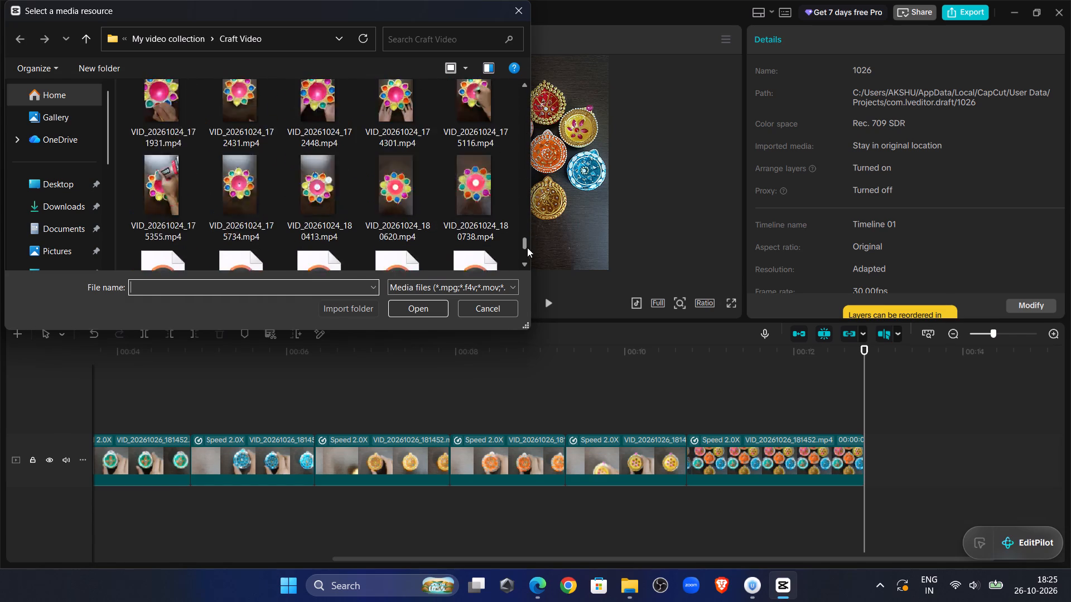
pyautogui.moveTo(527, 247); pyautogui.dragTo(523, 257)
pyautogui.click(167, 130)
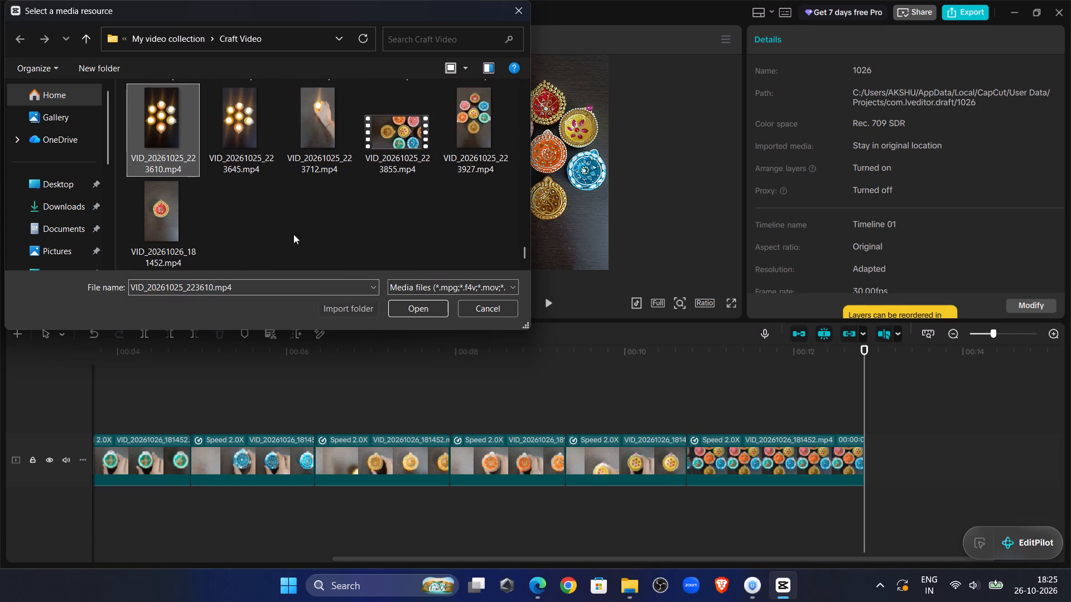
pyautogui.click(412, 302)
pyautogui.click(126, 201)
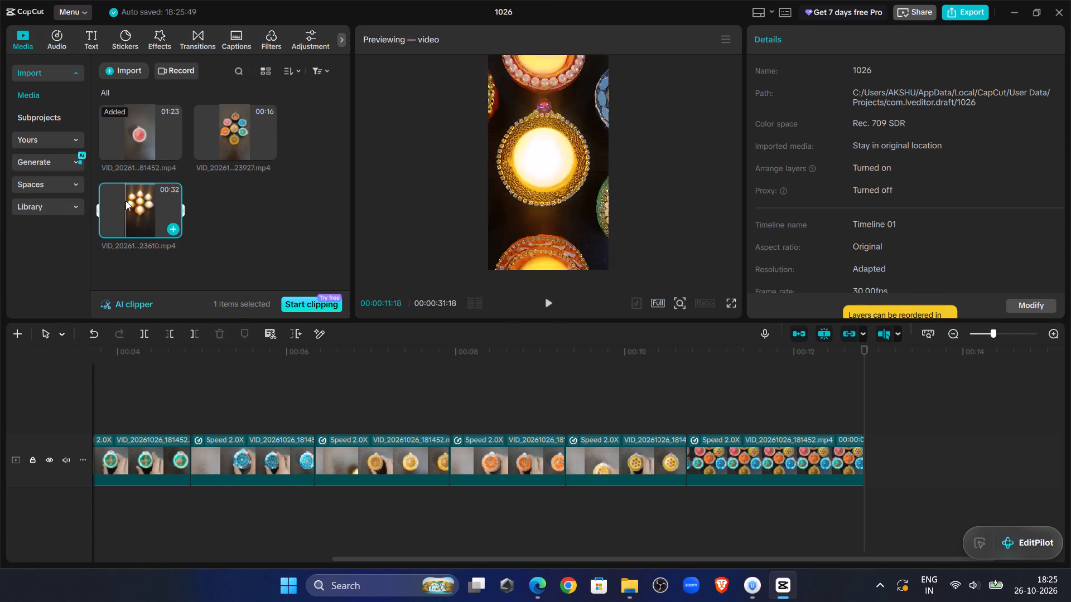
pyautogui.moveTo(126, 201); pyautogui.dragTo(120, 204)
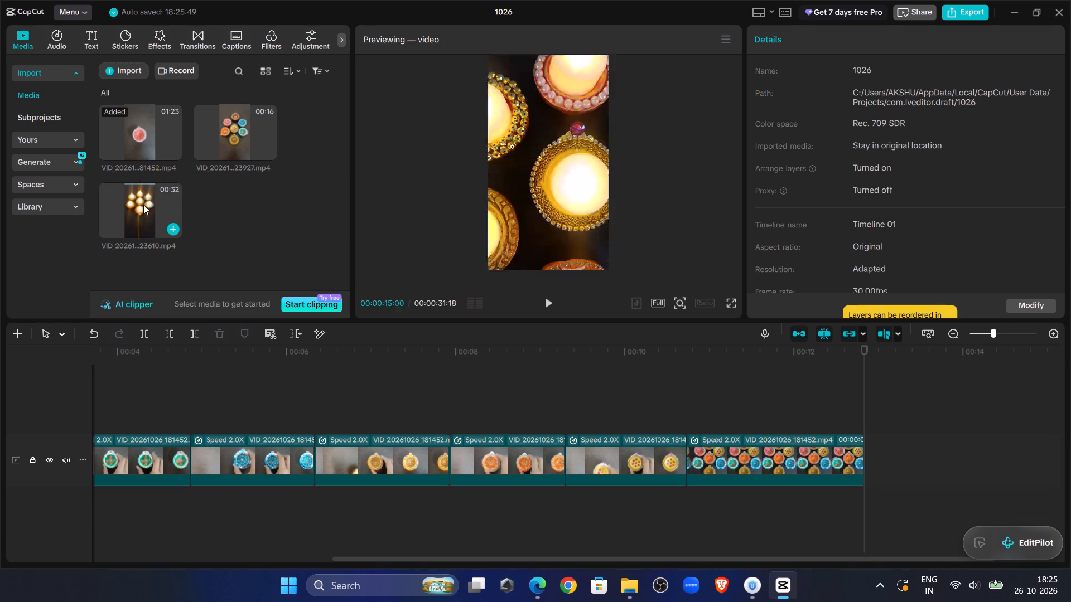
pyautogui.moveTo(155, 207); pyautogui.dragTo(160, 207)
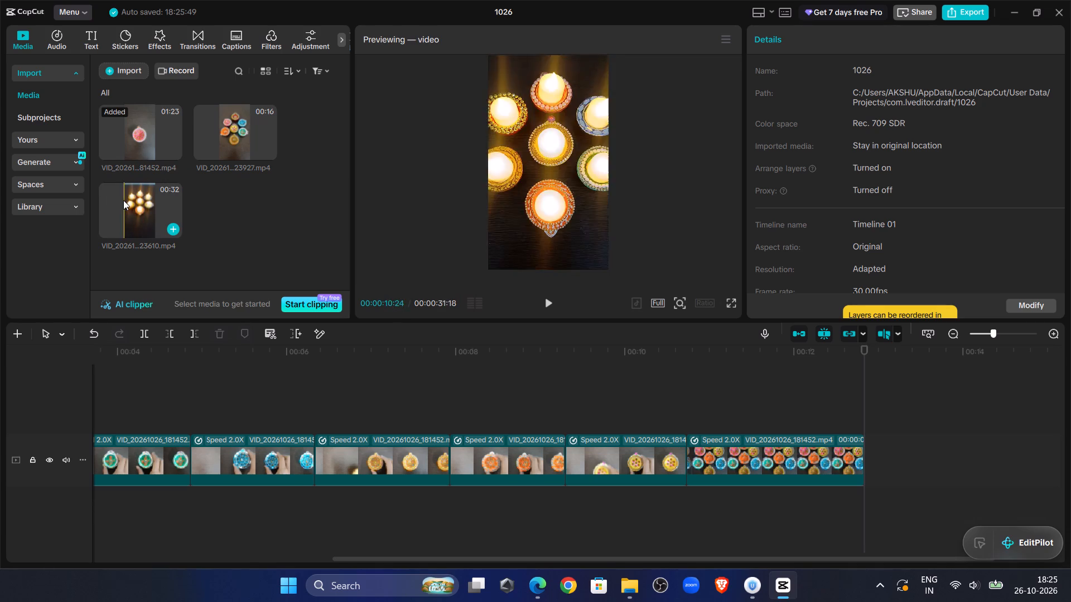
# Replace the group shot at the sequence's end with VID_20261025_223927.mp4, placed directly after the yellow piece's clip, and play its opening.
pyautogui.click(805, 451)
pyautogui.press('Delete')
pyautogui.moveTo(243, 142); pyautogui.dragTo(808, 397)
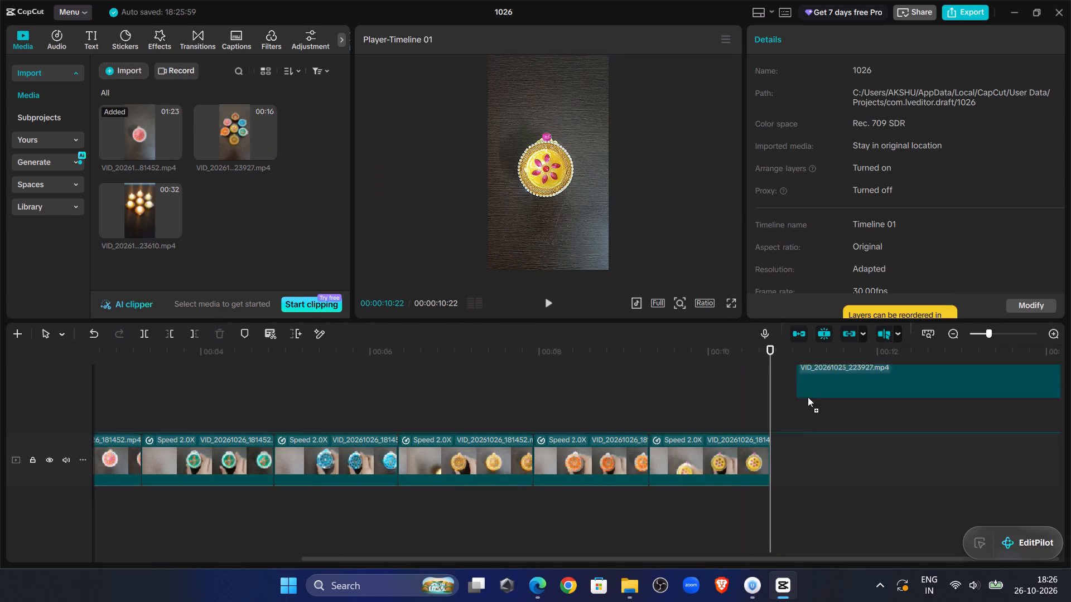
pyautogui.moveTo(808, 397); pyautogui.dragTo(771, 446)
pyautogui.click(550, 307)
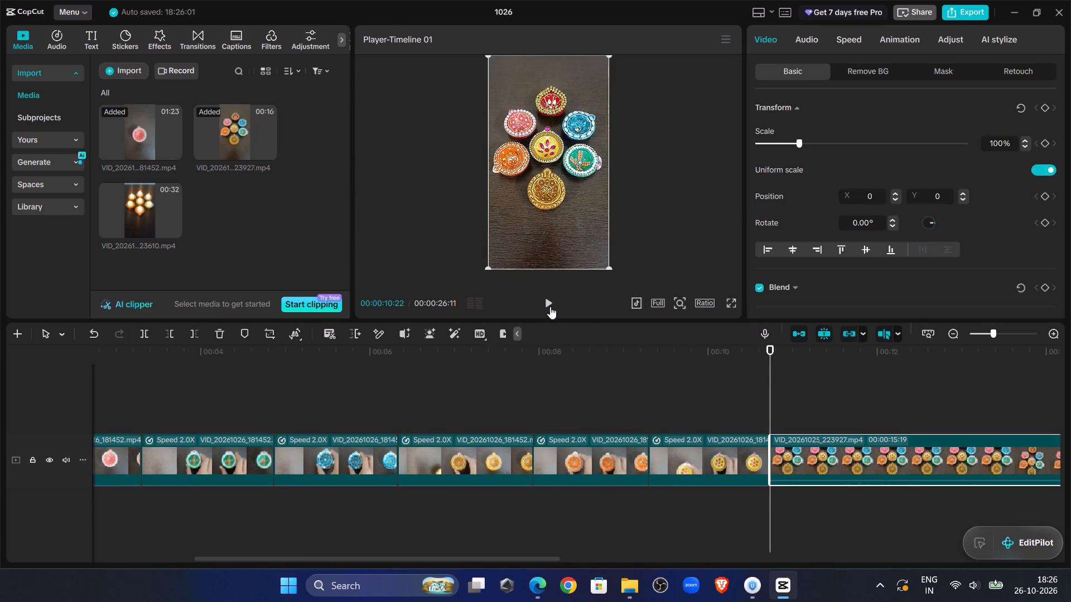
pyautogui.click(550, 306)
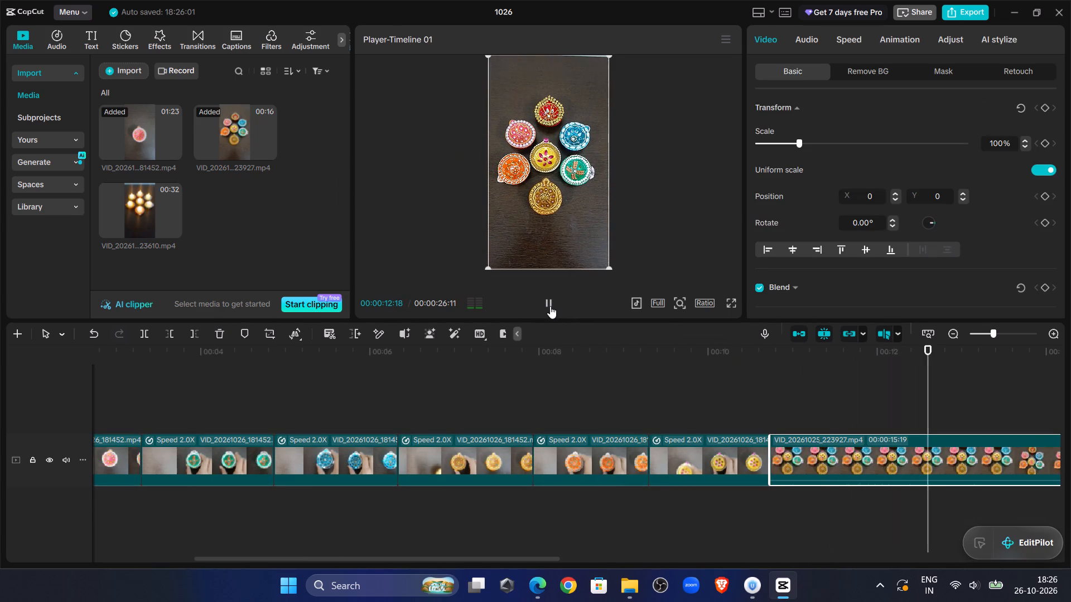
# Set the new group clip's speed to 5.00x and mute its audio.
pyautogui.click(853, 40)
pyautogui.click(898, 125)
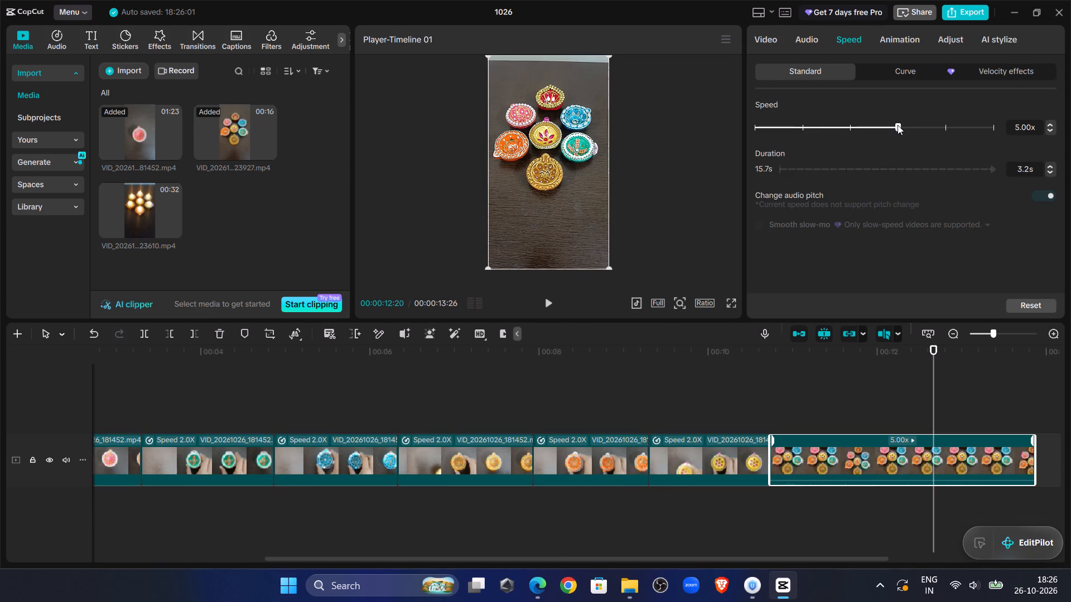
pyautogui.click(809, 37)
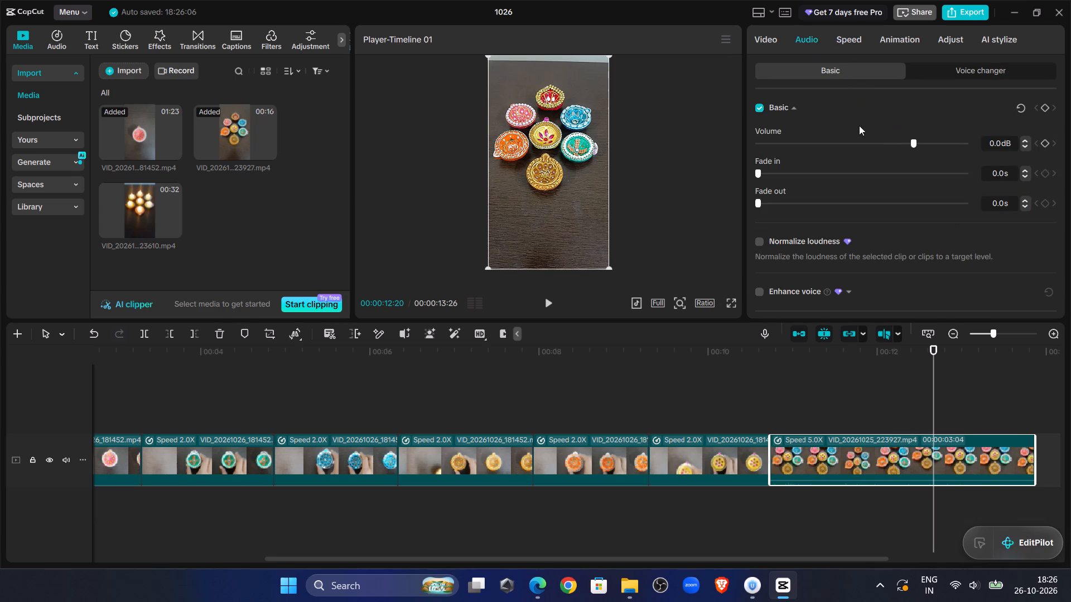
pyautogui.moveTo(909, 144); pyautogui.dragTo(568, 183)
# Play the sped-up group clip, trim off its beginning up to 00:00:12:13, and replay from the yellow piece's clip to the end.
pyautogui.click(779, 366)
pyautogui.click(775, 367)
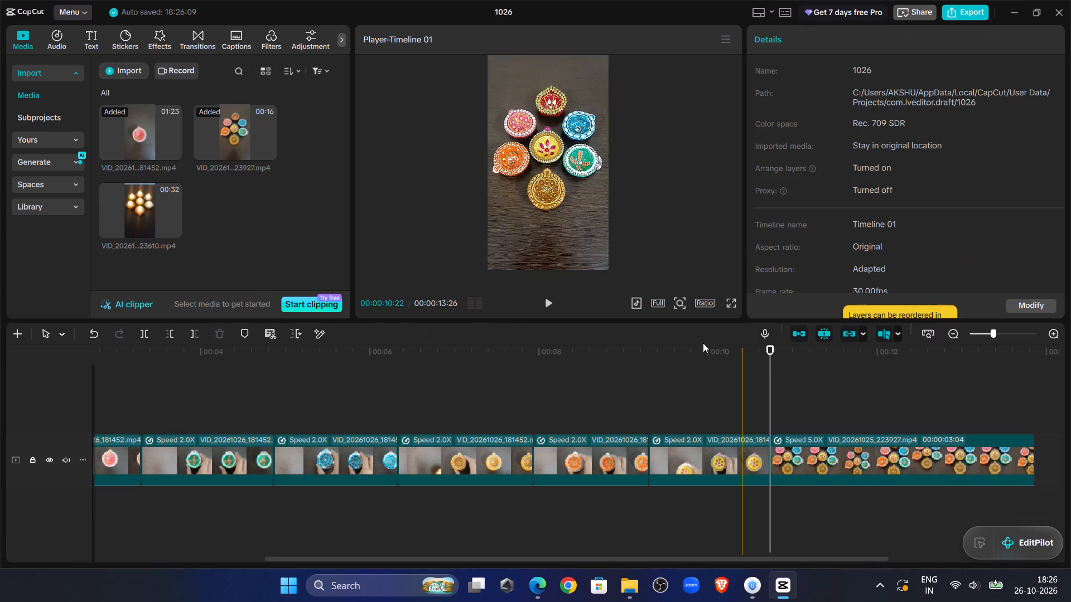
pyautogui.click(546, 297)
pyautogui.click(552, 296)
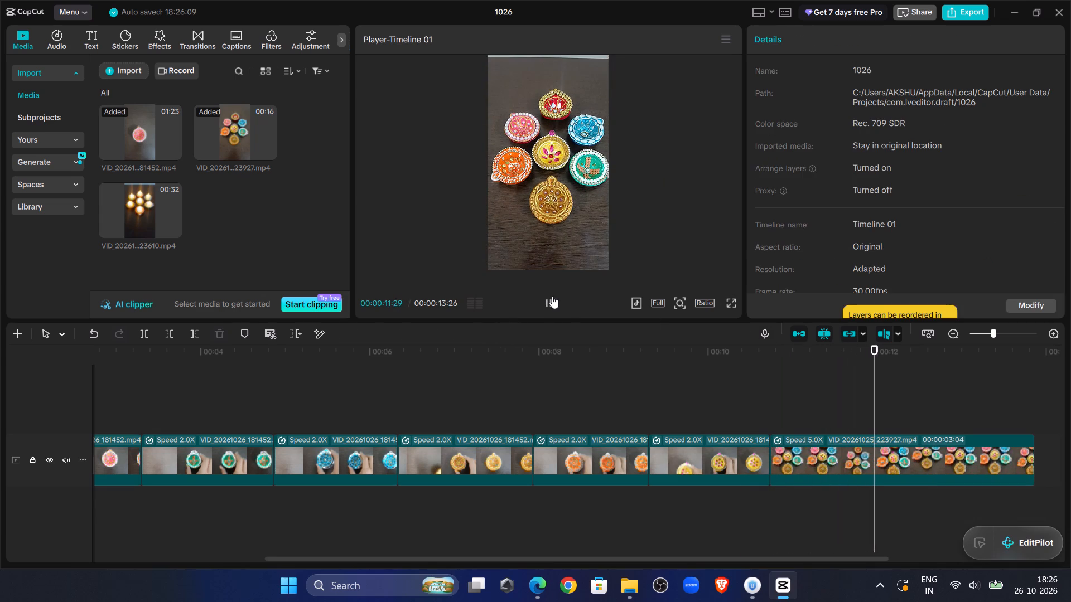
pyautogui.click(550, 296)
pyautogui.click(550, 296)
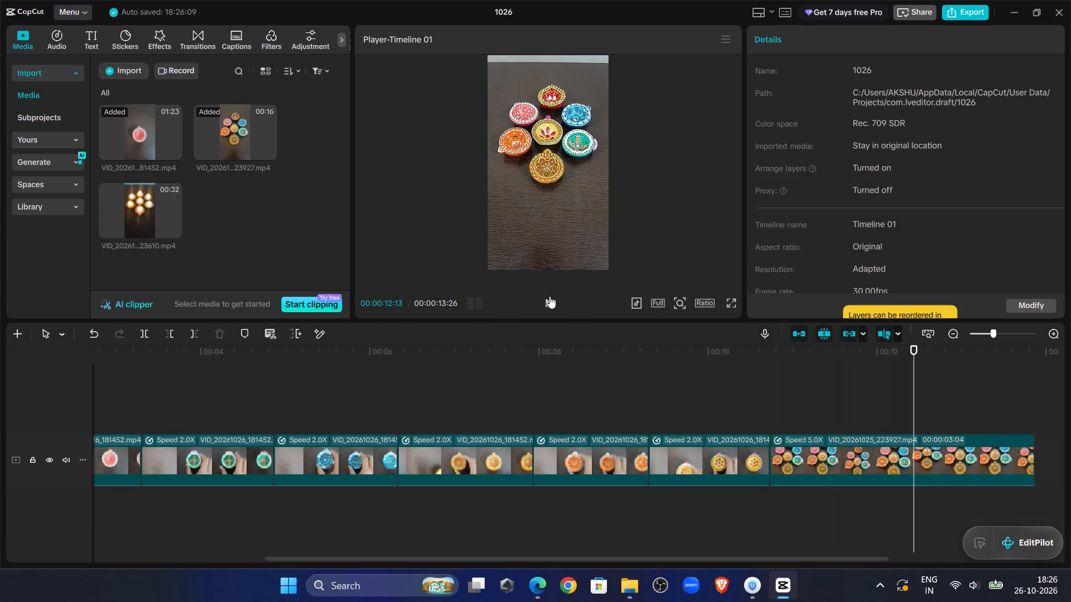
pyautogui.click(898, 446)
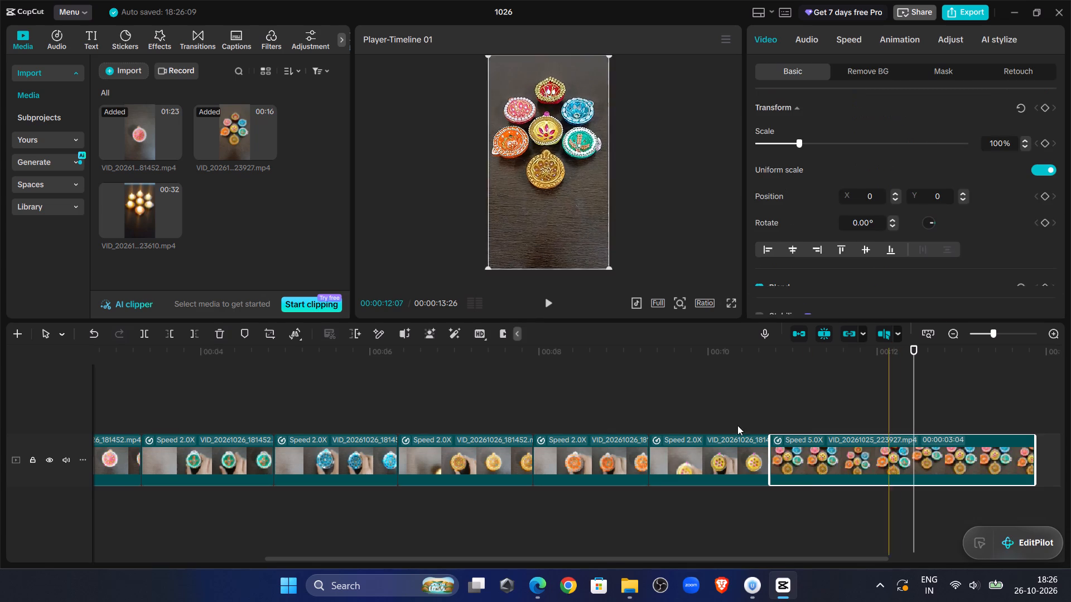
pyautogui.click(166, 335)
pyautogui.click(756, 403)
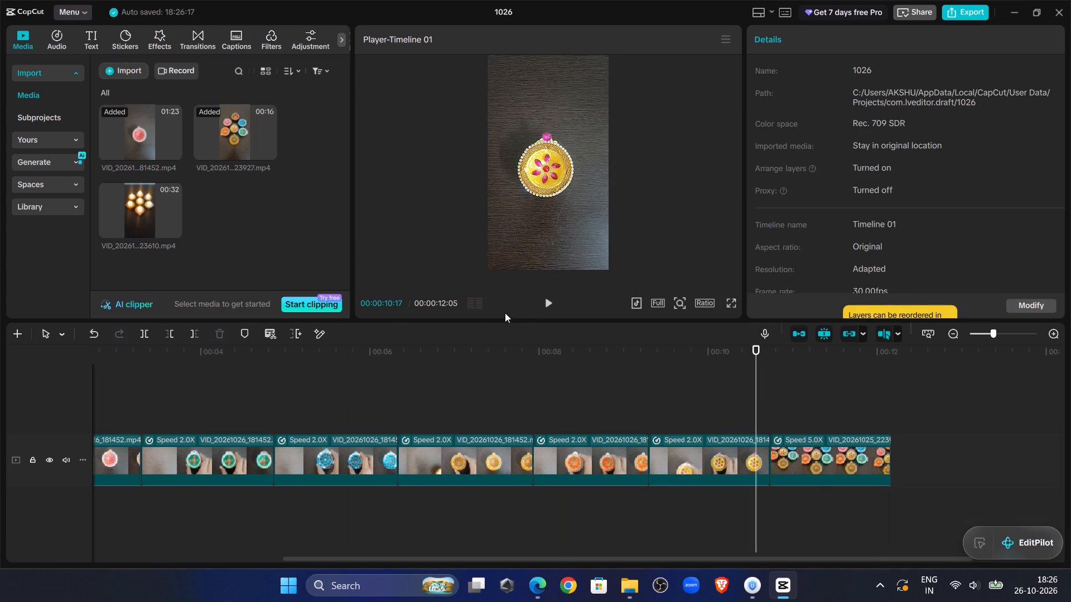
pyautogui.click(538, 308)
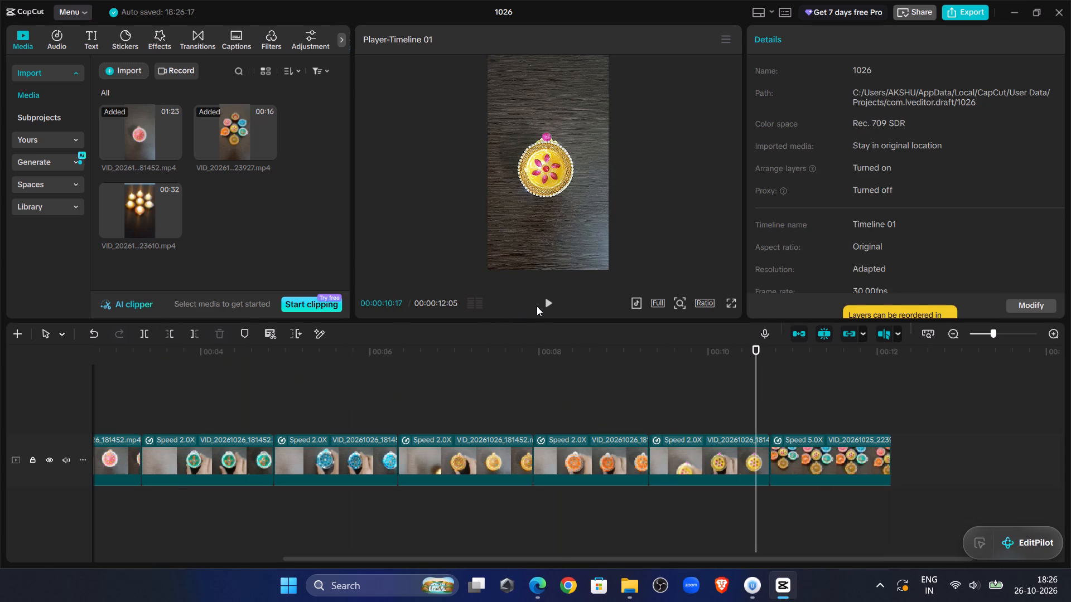
pyautogui.click(542, 300)
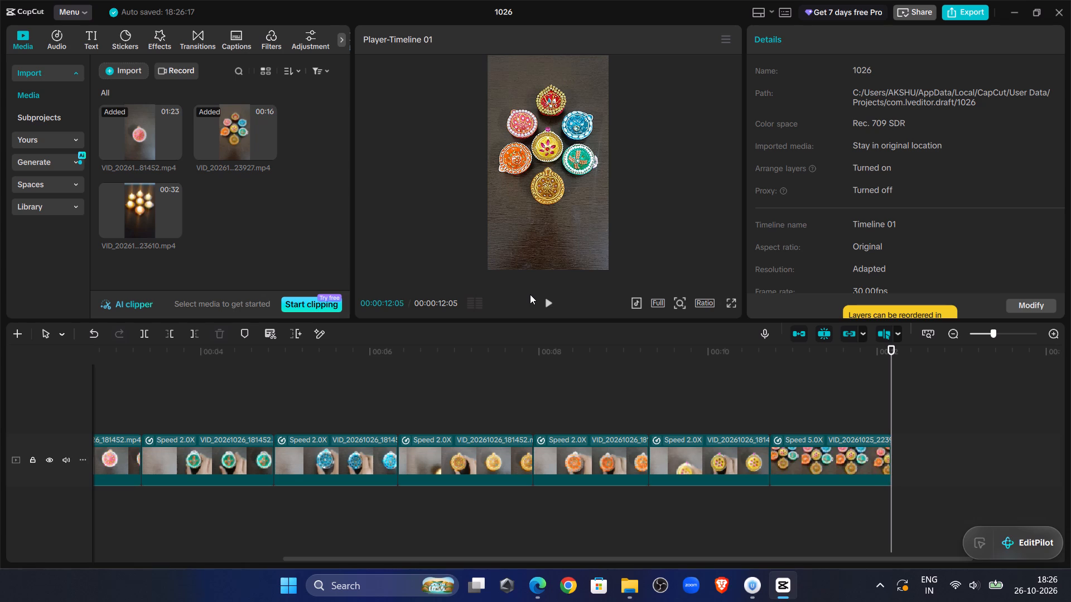
# Add the lit-lamps video VID_20261025_223610.mp4 directly after the group clip on the main track and start playing it.
pyautogui.moveTo(136, 191); pyautogui.dragTo(939, 474)
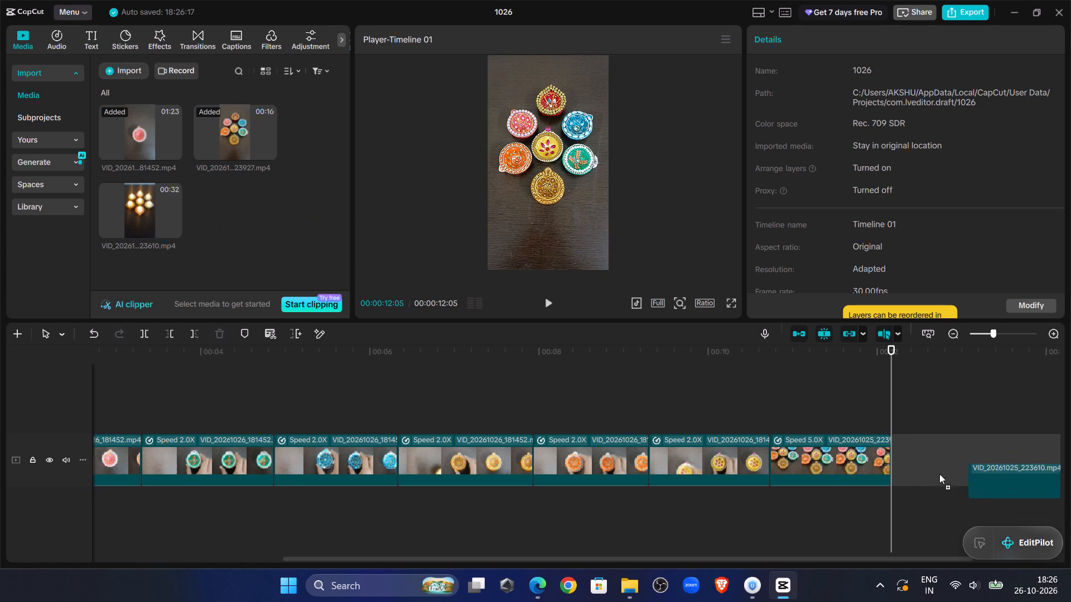
pyautogui.moveTo(939, 474); pyautogui.dragTo(893, 458)
pyautogui.click(552, 295)
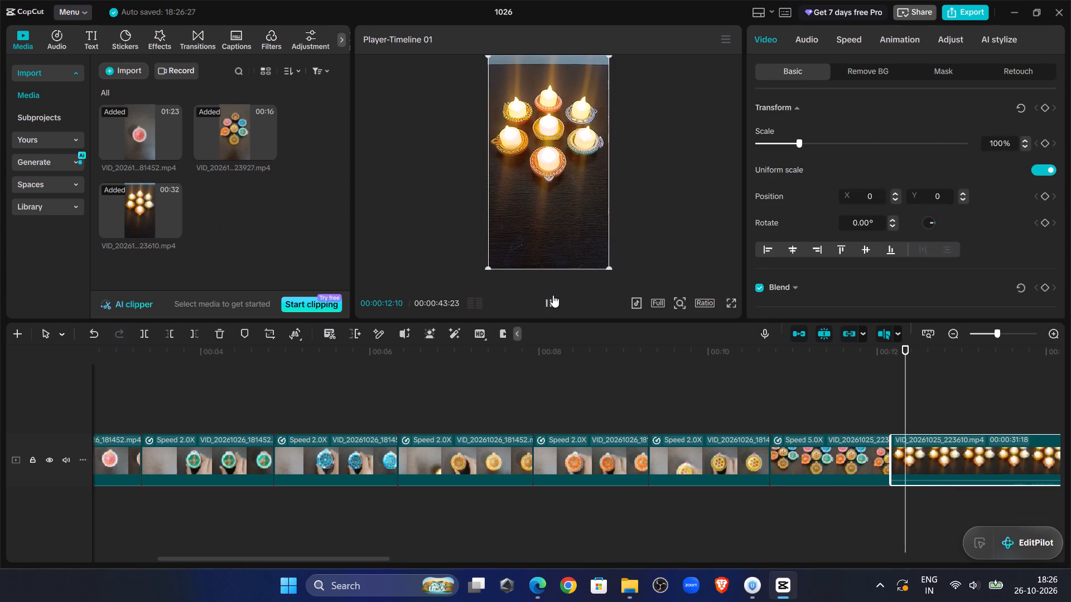
# Set the lit-lamps clip's speed to 10.00x and mute it by lowering its volume to -∞ dB.
pyautogui.click(857, 33)
pyautogui.click(944, 128)
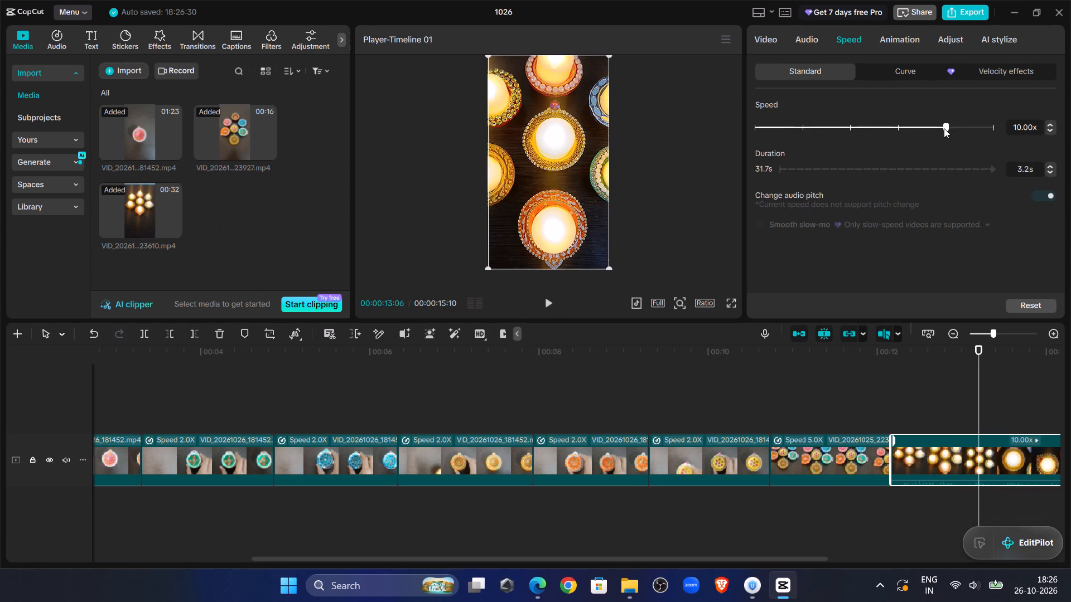
pyautogui.click(809, 42)
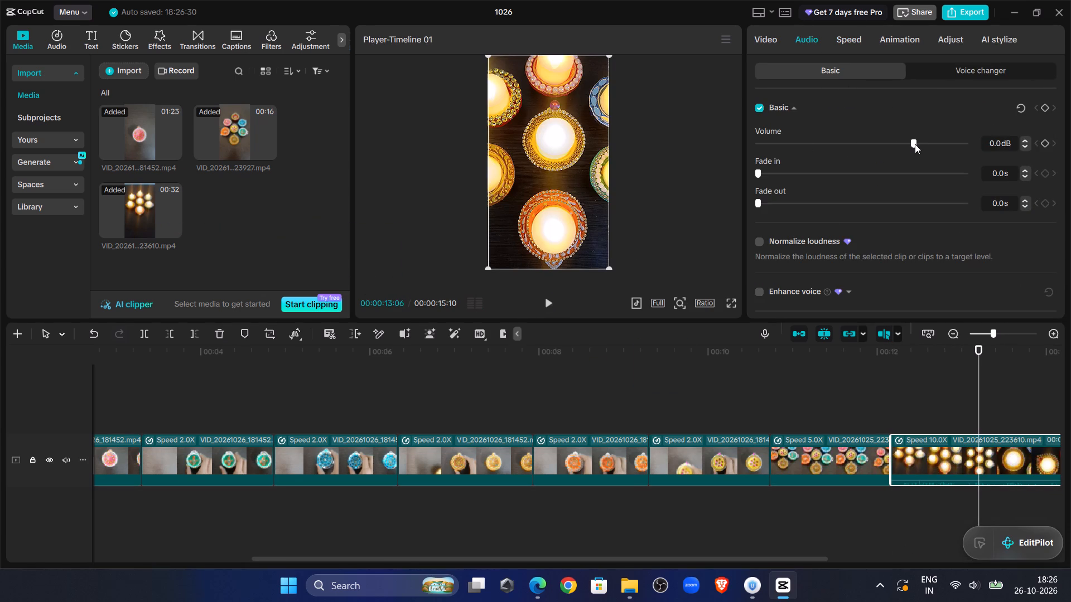
pyautogui.moveTo(915, 144); pyautogui.dragTo(512, 182)
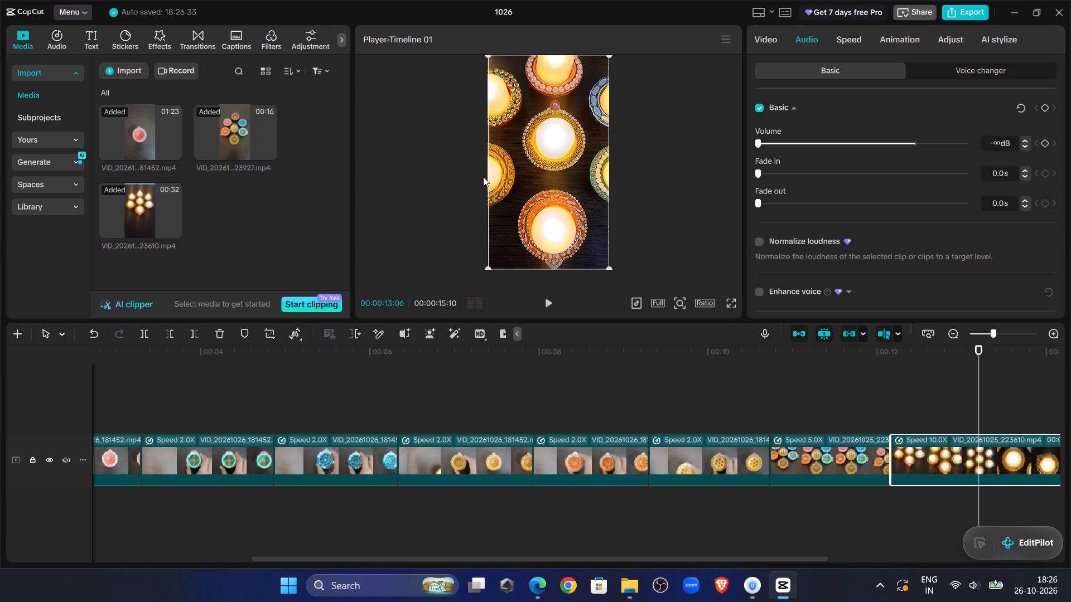
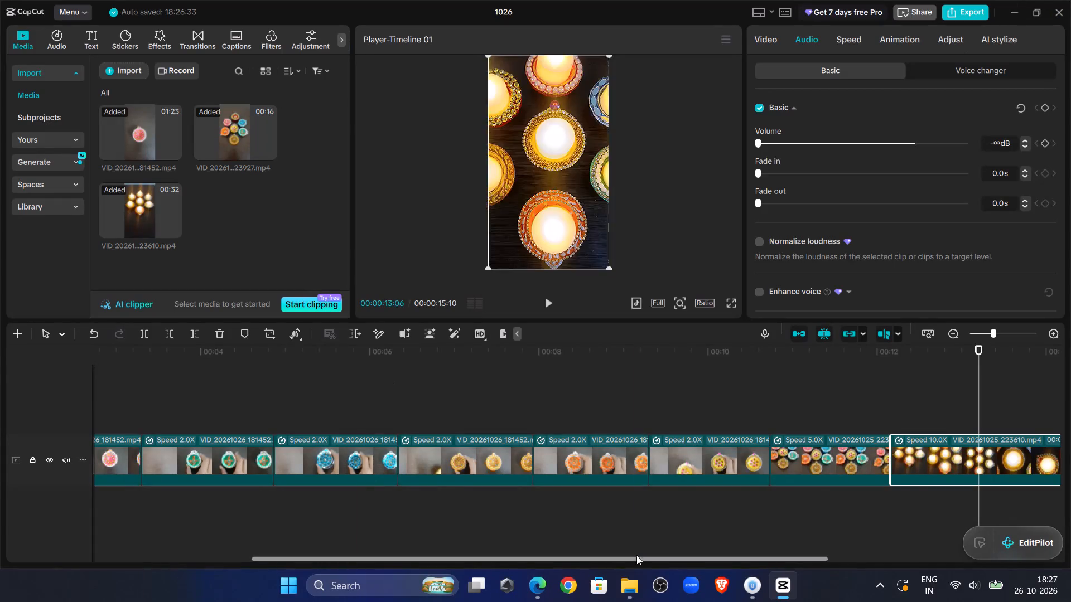
# Play the lit-lamps clip to the end and set the group clip's speed to 10.00x.
pyautogui.click(812, 411)
pyautogui.click(540, 305)
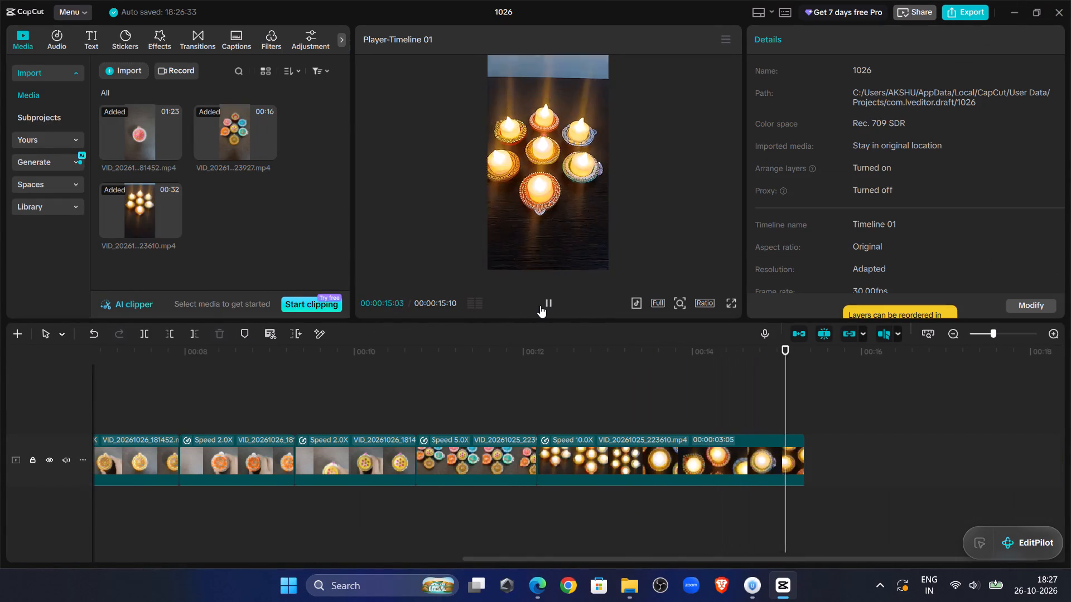
pyautogui.click(601, 453)
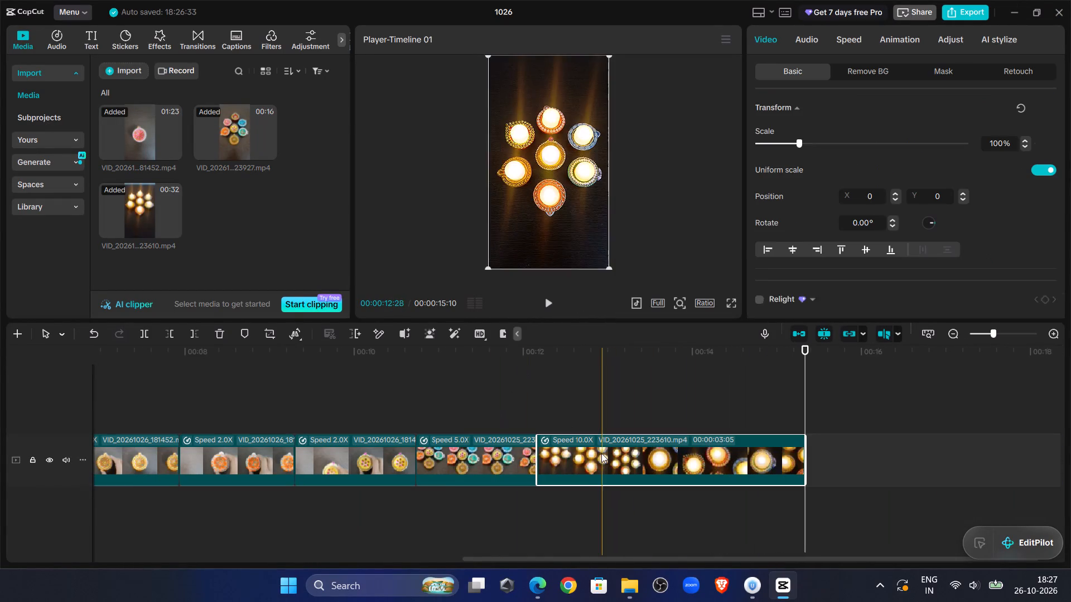
pyautogui.click(490, 452)
pyautogui.click(858, 45)
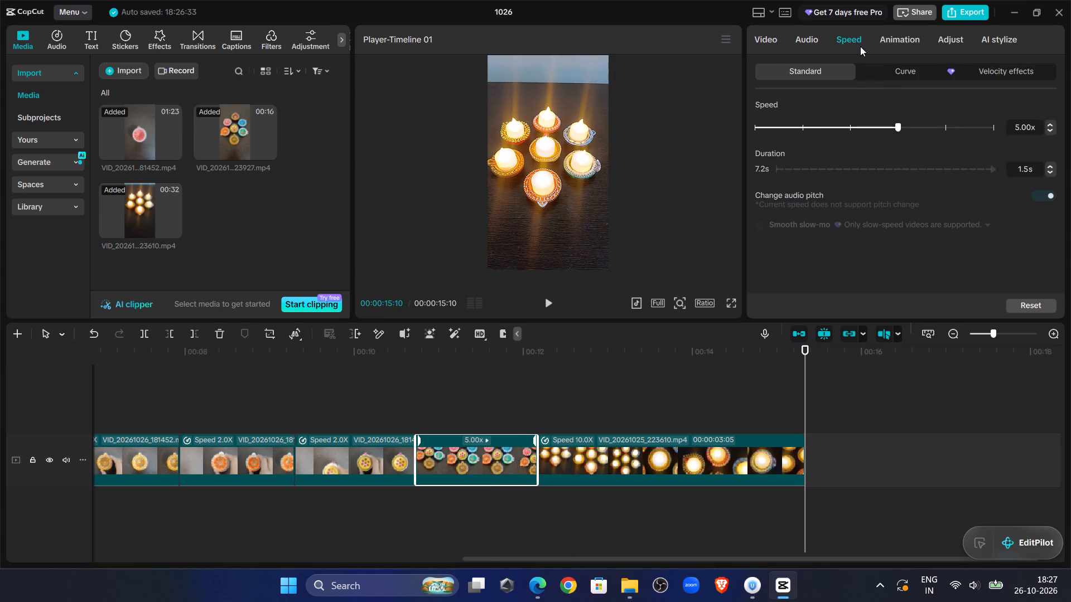
pyautogui.click(925, 127)
pyautogui.moveTo(926, 127); pyautogui.dragTo(947, 129)
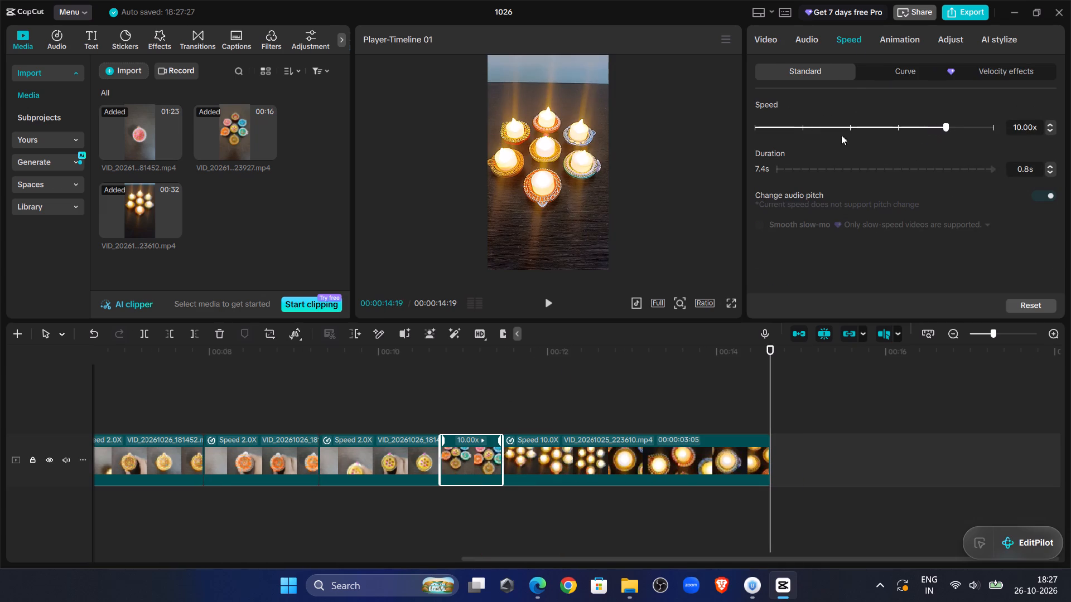
# Return to the start of the timeline and play the opening of the video to check its pace.
pyautogui.click(437, 389)
pyautogui.moveTo(437, 389); pyautogui.dragTo(0, 388)
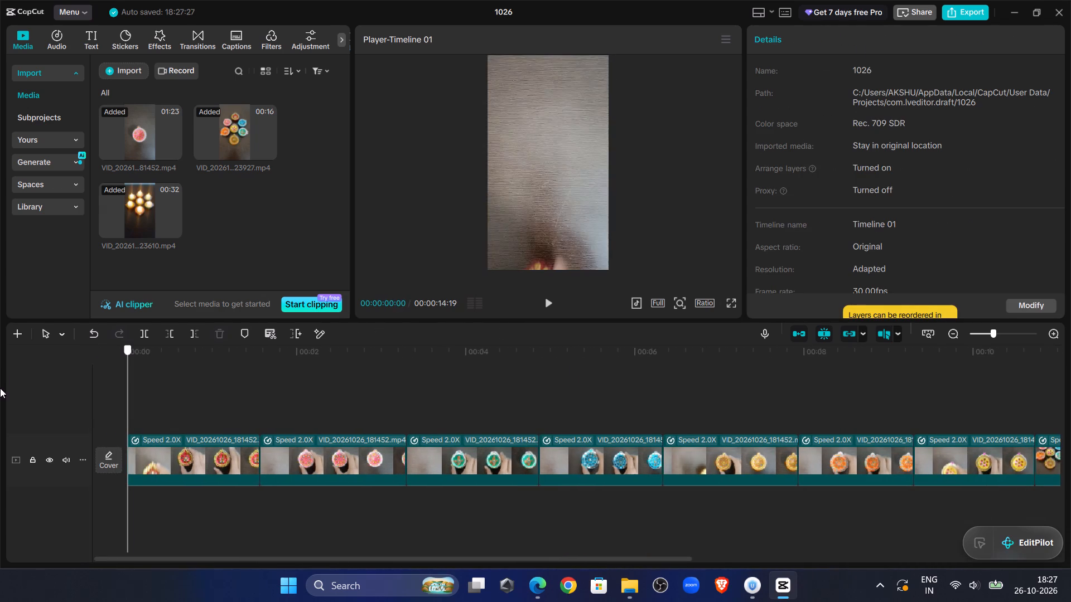
pyautogui.moveTo(0, 388); pyautogui.dragTo(44, 399)
pyautogui.click(562, 286)
pyautogui.click(548, 302)
pyautogui.click(548, 302)
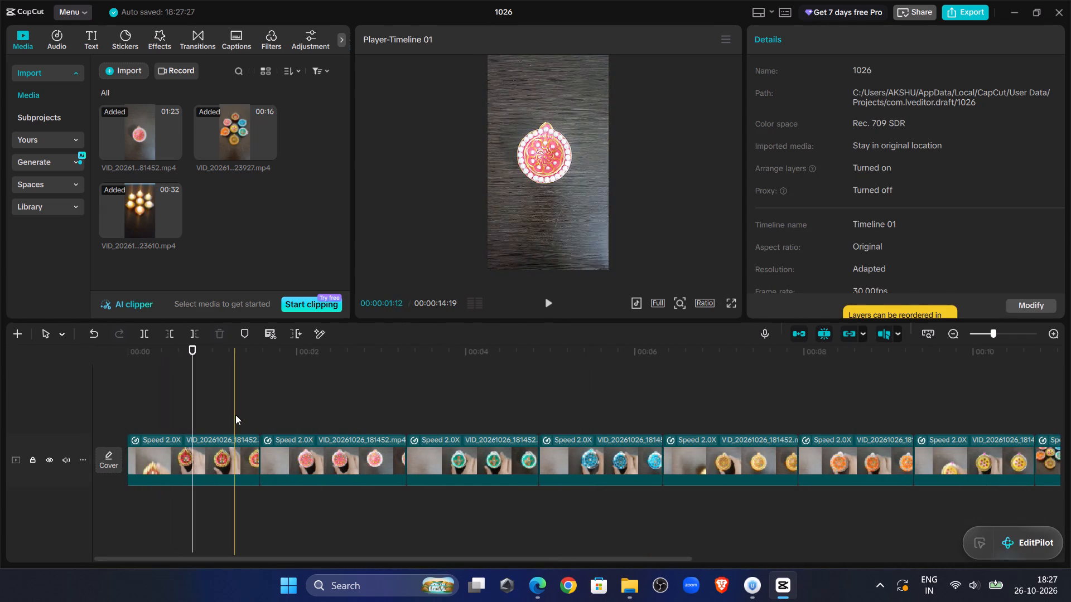
# Set the speed of the first three piece clips (red, pink and green) to 5.00x each.
pyautogui.click(191, 461)
pyautogui.click(846, 40)
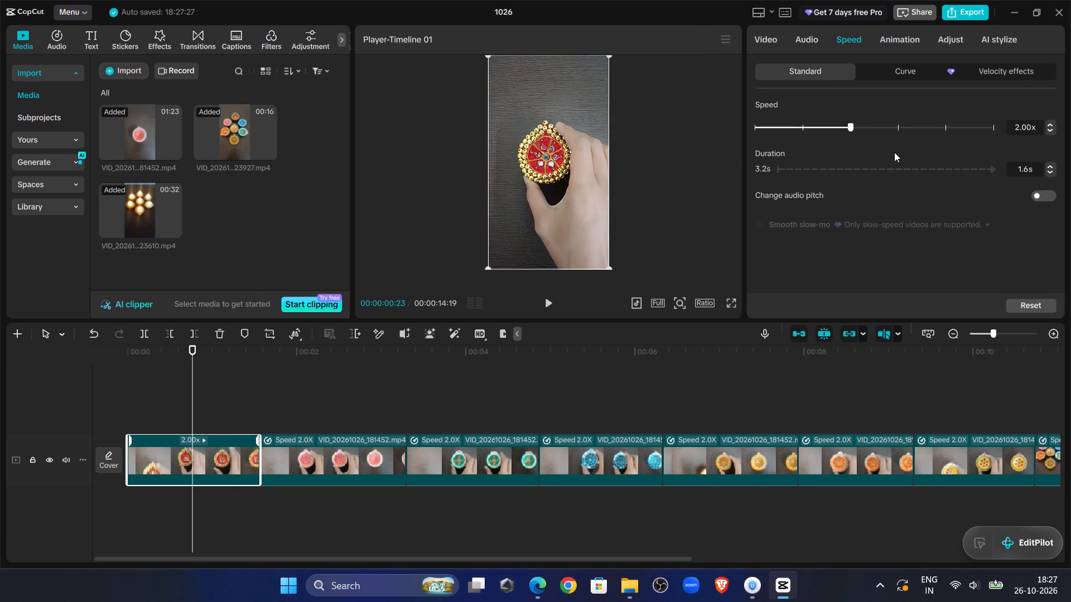
pyautogui.click(895, 128)
pyautogui.click(272, 442)
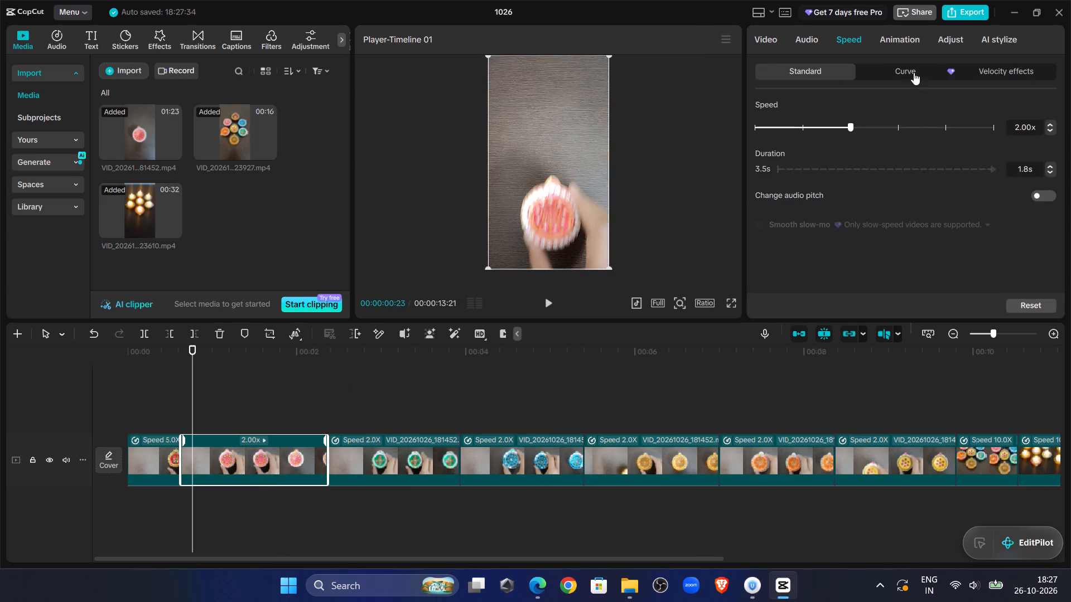
pyautogui.click(899, 129)
pyautogui.click(304, 465)
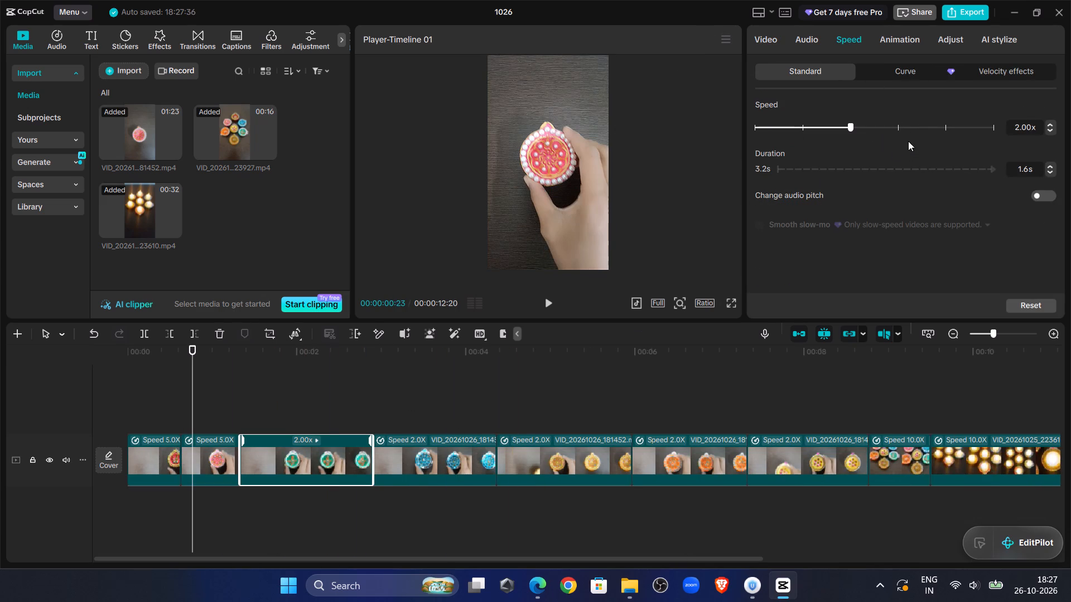
pyautogui.click(902, 131)
pyautogui.click(900, 128)
# Set the speed of the remaining four piece clips (blue, gold, orange and yellow) to 5.00x each.
pyautogui.click(346, 470)
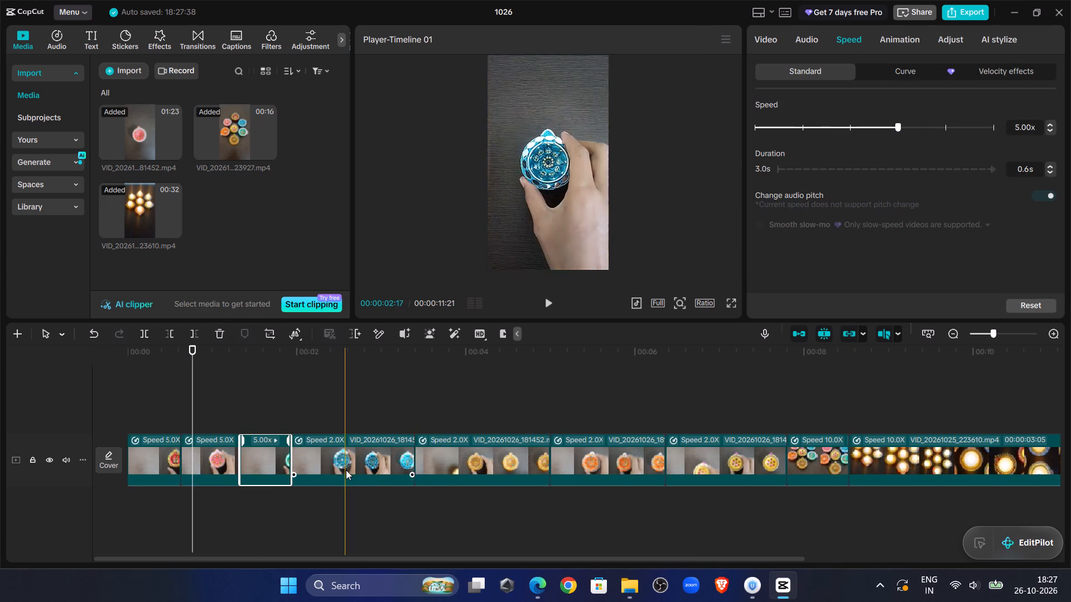
pyautogui.click(899, 130)
pyautogui.click(395, 459)
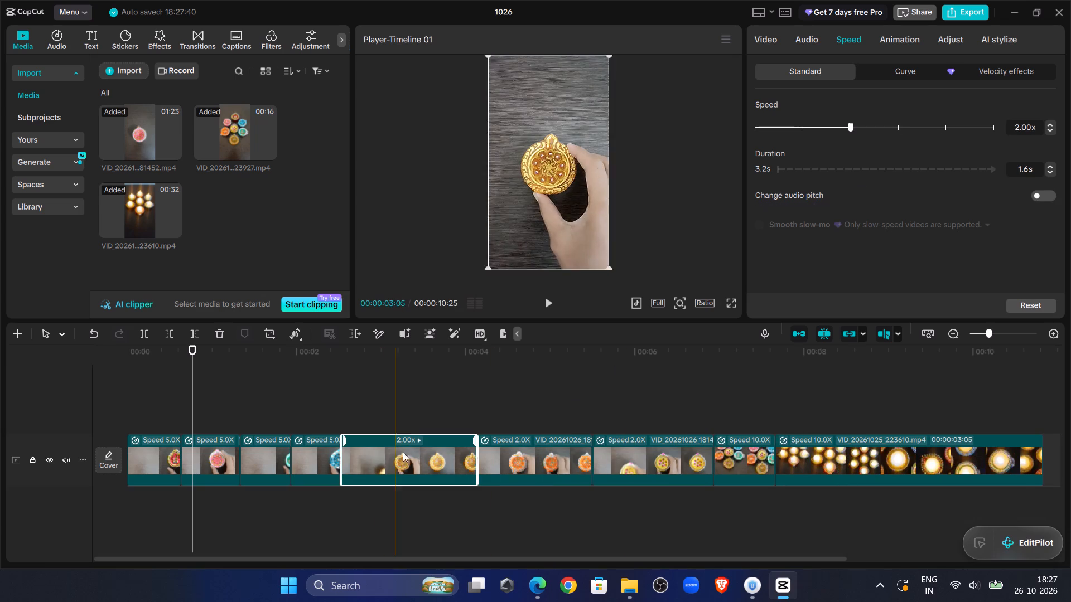
pyautogui.click(896, 126)
pyautogui.click(491, 466)
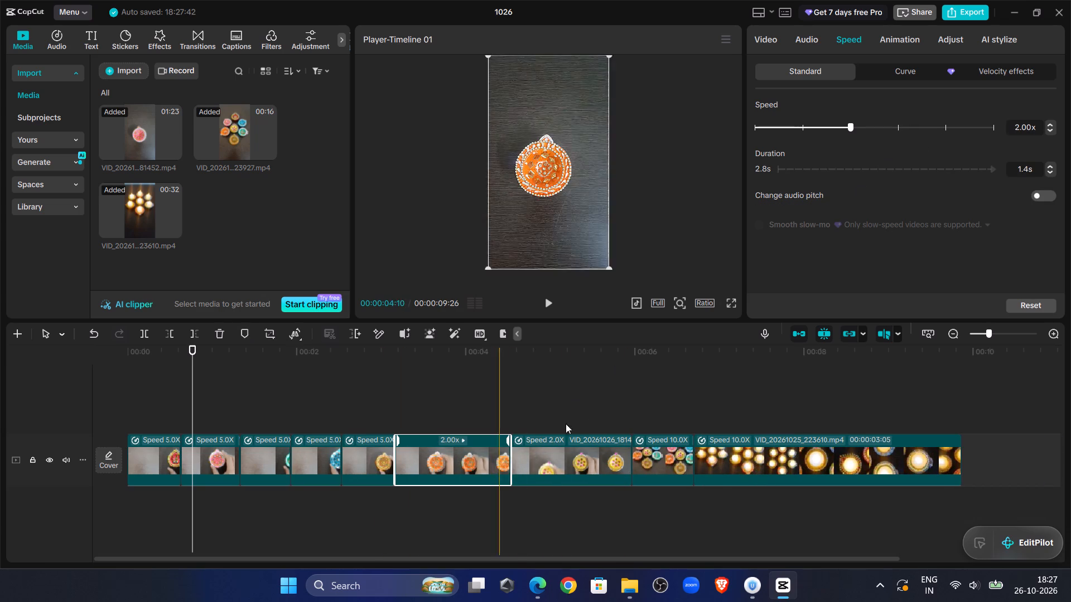
pyautogui.click(896, 130)
pyautogui.click(536, 437)
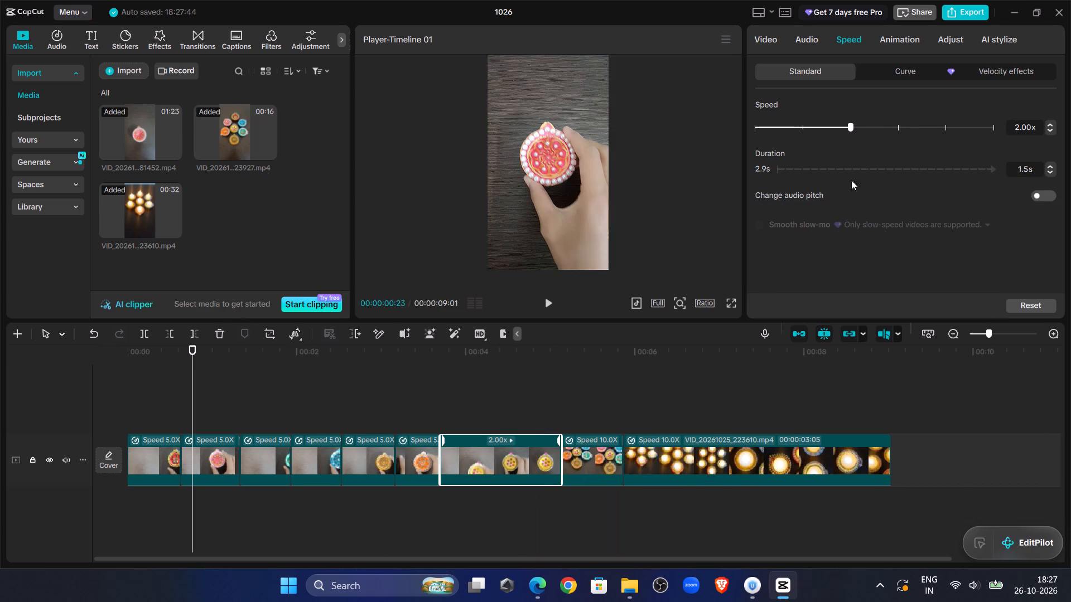
pyautogui.click(896, 126)
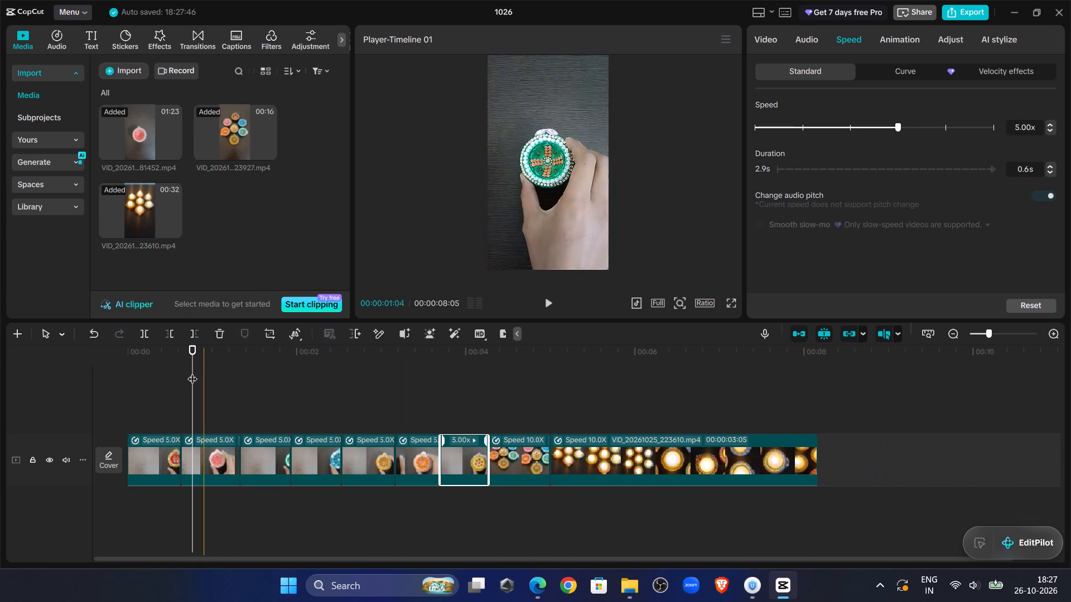
# Play the whole edit from start to end and inspect the lit-lamps clip at 00:00:07:11.
pyautogui.moveTo(190, 366); pyautogui.dragTo(0, 339)
pyautogui.click(541, 298)
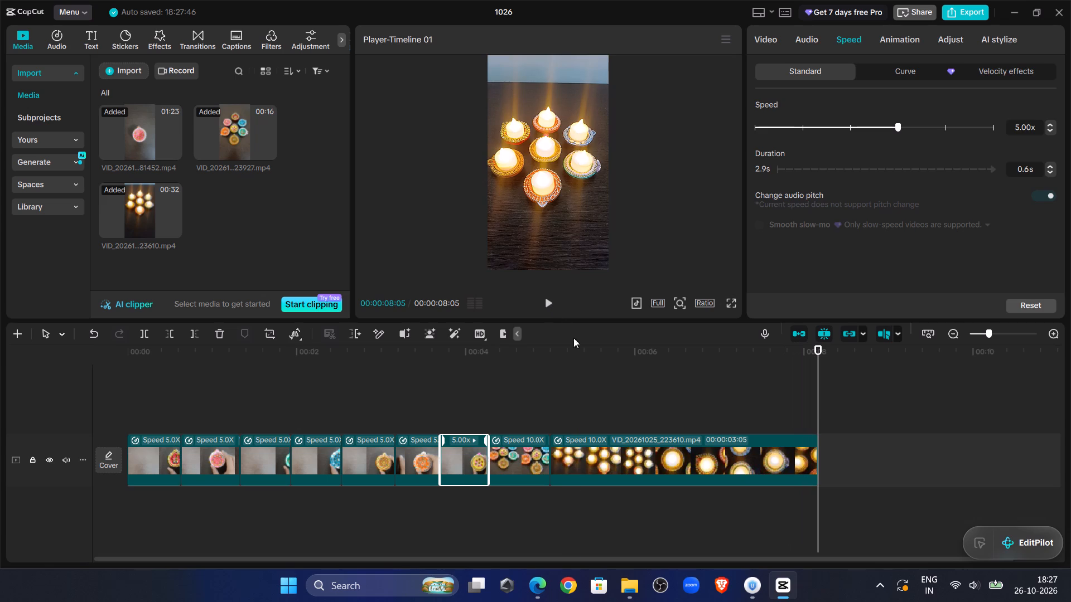
pyautogui.click(561, 367)
pyautogui.moveTo(561, 368); pyautogui.dragTo(0, 410)
pyautogui.click(751, 405)
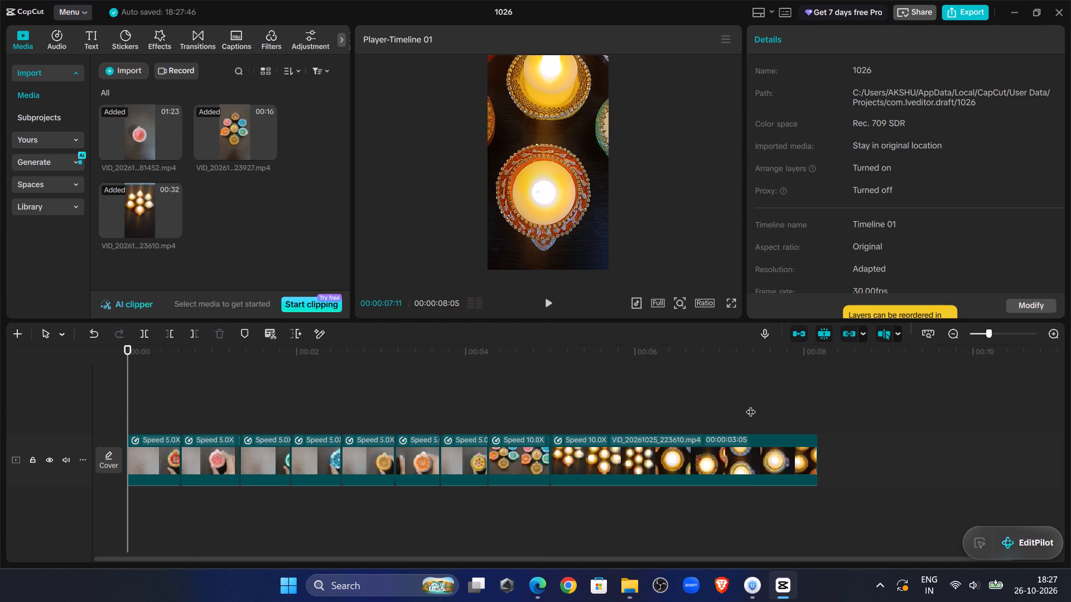
pyautogui.click(750, 455)
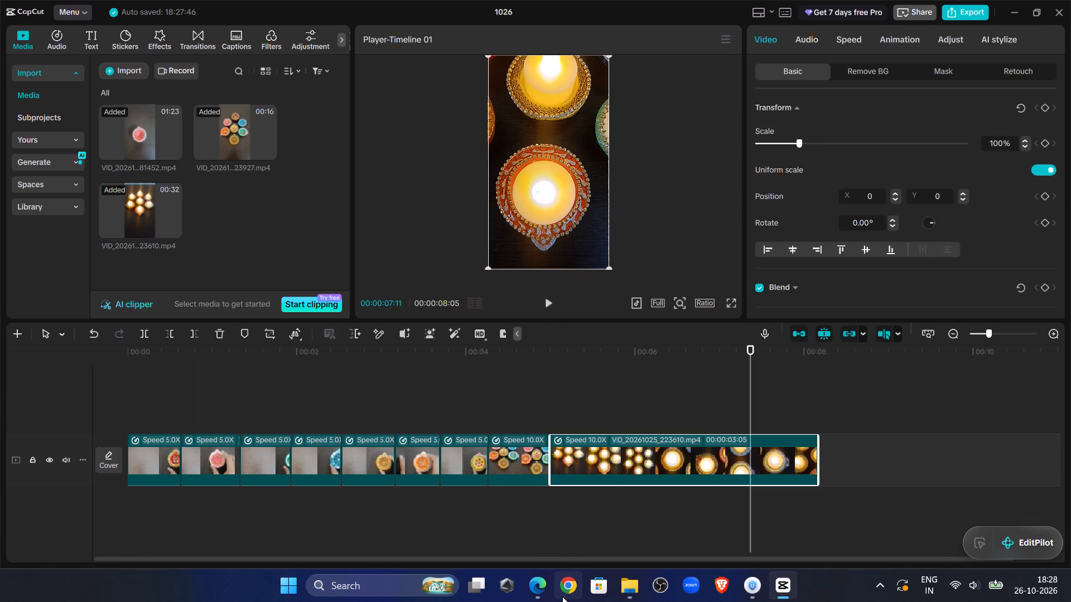
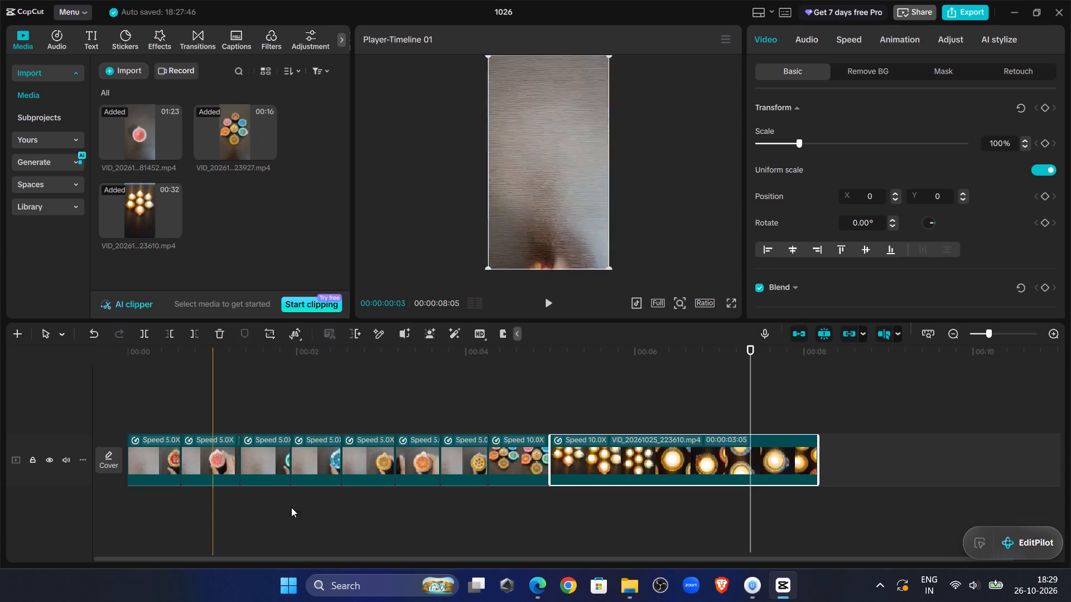
# Play the opening of the edit from the start, then return the playhead to the beginning.
pyautogui.click(248, 382)
pyautogui.moveTo(248, 382); pyautogui.dragTo(0, 370)
pyautogui.click(544, 302)
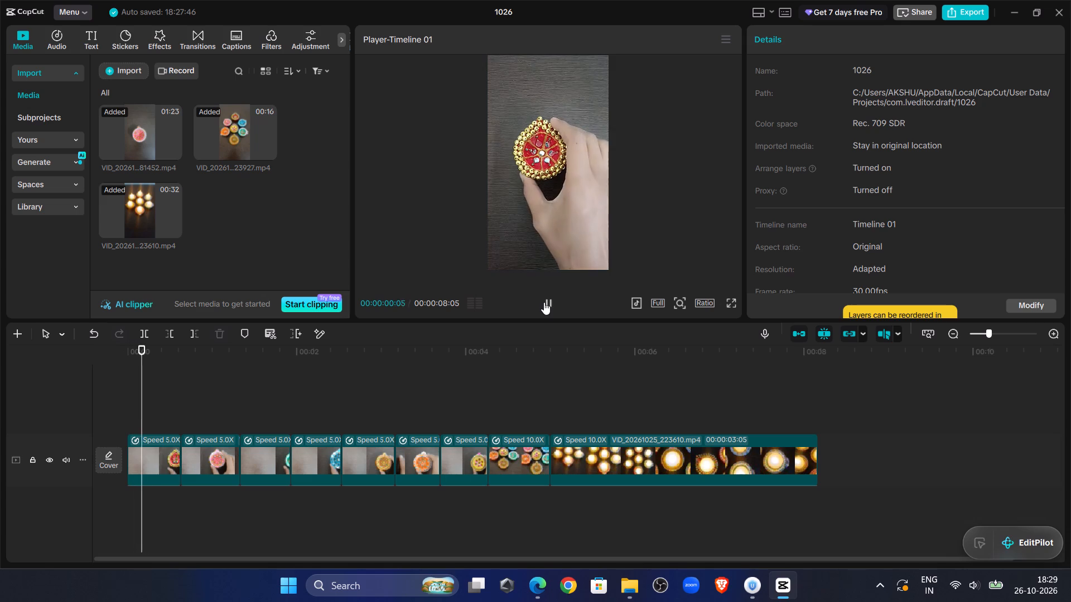
pyautogui.click(544, 302)
pyautogui.moveTo(170, 349); pyautogui.dragTo(11, 356)
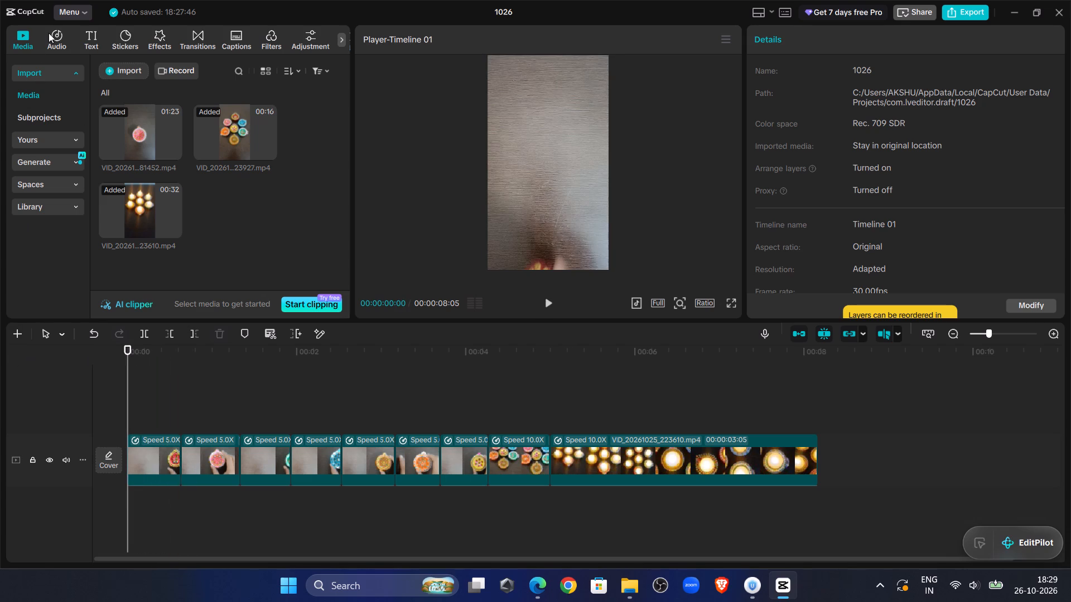
# Search the sound effects library for "tap" and audition the wall, smartphone, tapy texture and mug-with-spoon sounds.
pyautogui.click(49, 33)
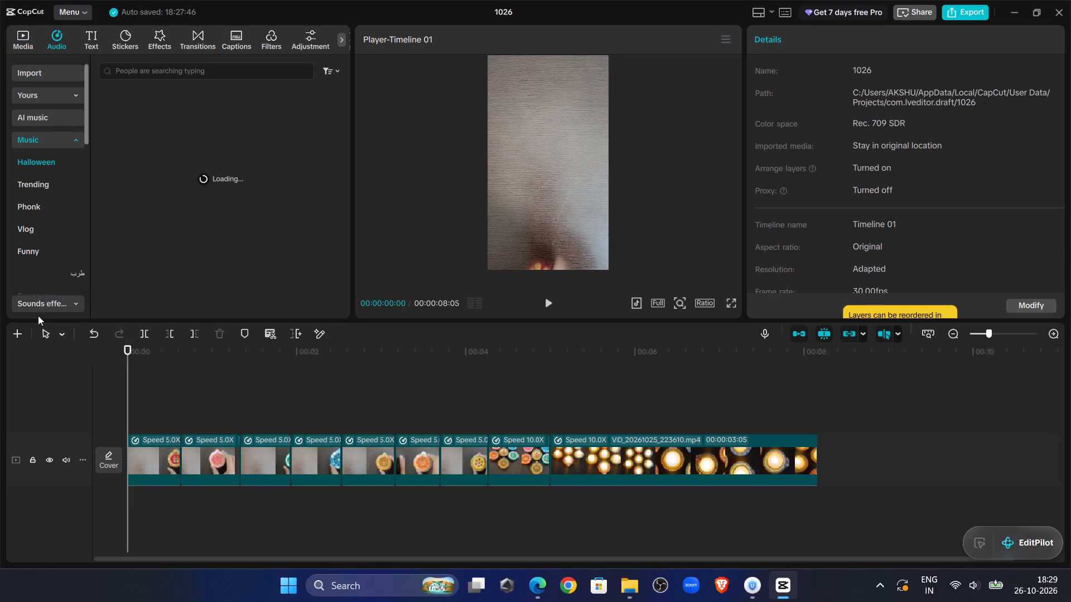
pyautogui.click(34, 302)
pyautogui.click(170, 75)
pyautogui.press('r')
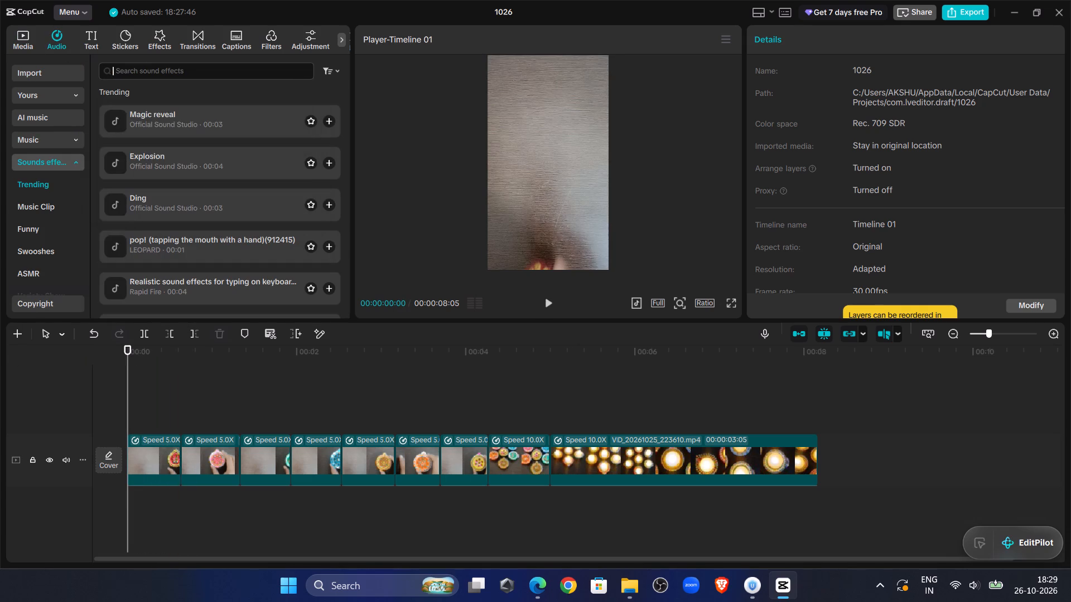
pyautogui.press('BackSpace')
pyautogui.write('tap')
pyautogui.press('Return')
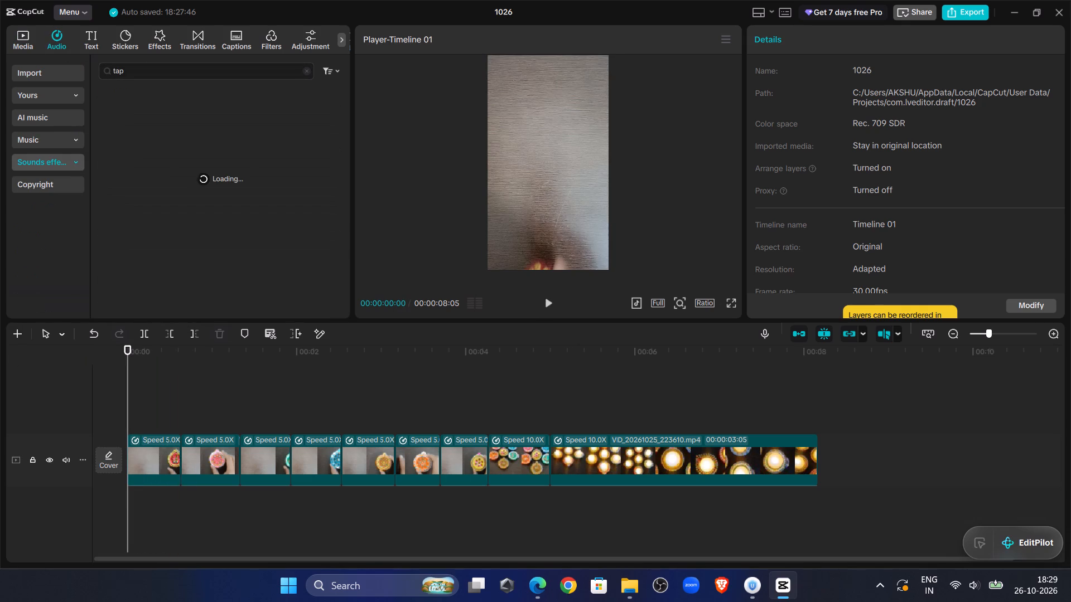
pyautogui.click(230, 99)
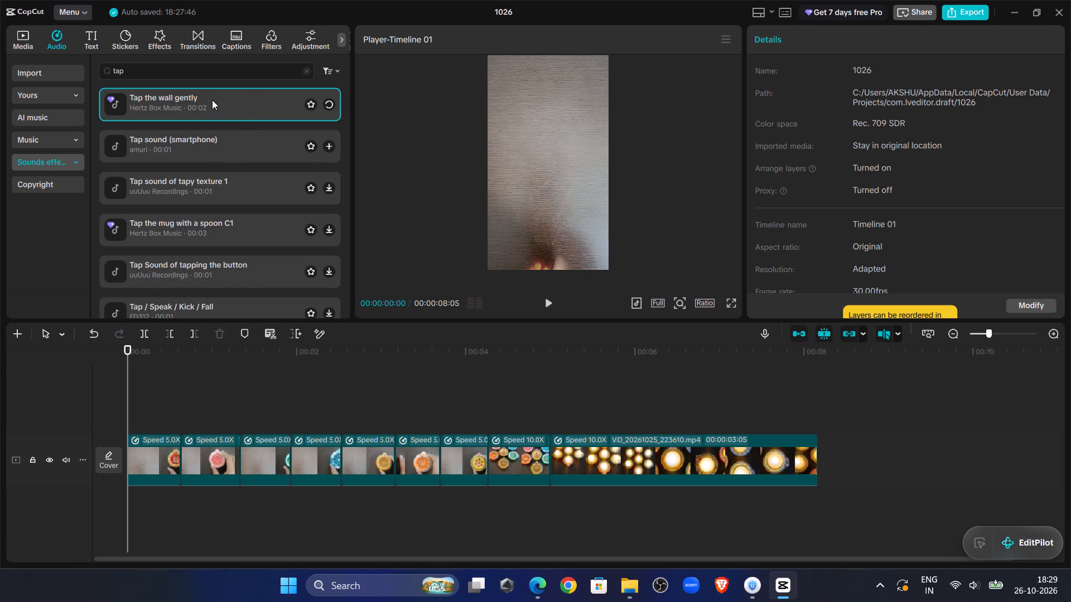
pyautogui.click(214, 140)
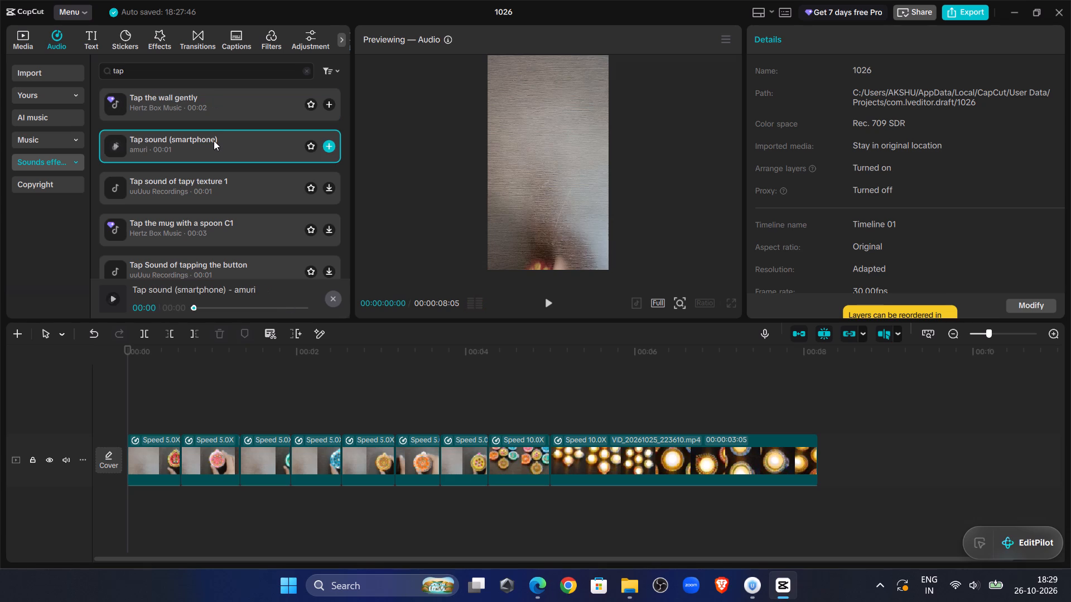
pyautogui.click(180, 187)
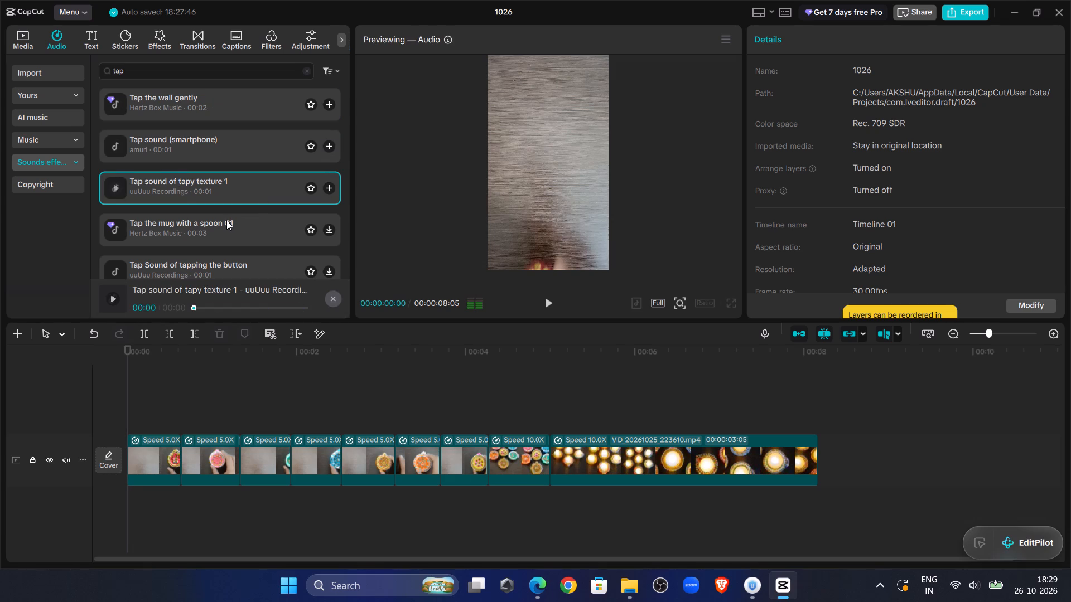
pyautogui.click(226, 220)
pyautogui.scroll(-1, 227, 218)
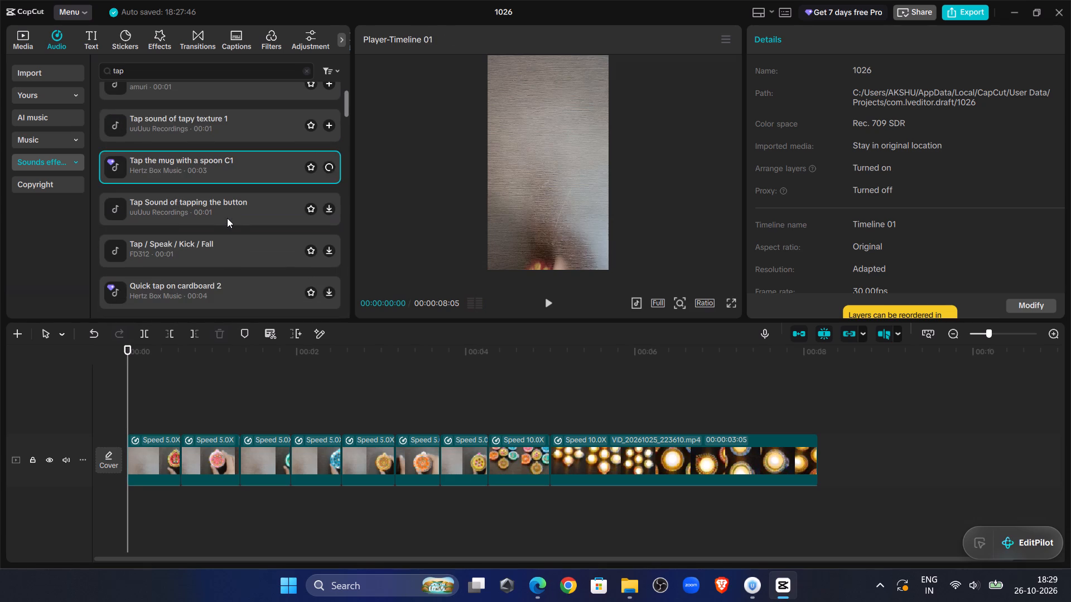
# Search the sound effects for "putting on the floor" and audition the creaking-floor footsteps and barefoot walking sounds.
pyautogui.click(114, 72)
pyautogui.moveTo(114, 72); pyautogui.dragTo(131, 76)
pyautogui.press('BackSpace')
pyautogui.write('putt')
pyautogui.write('ing somnethinf')
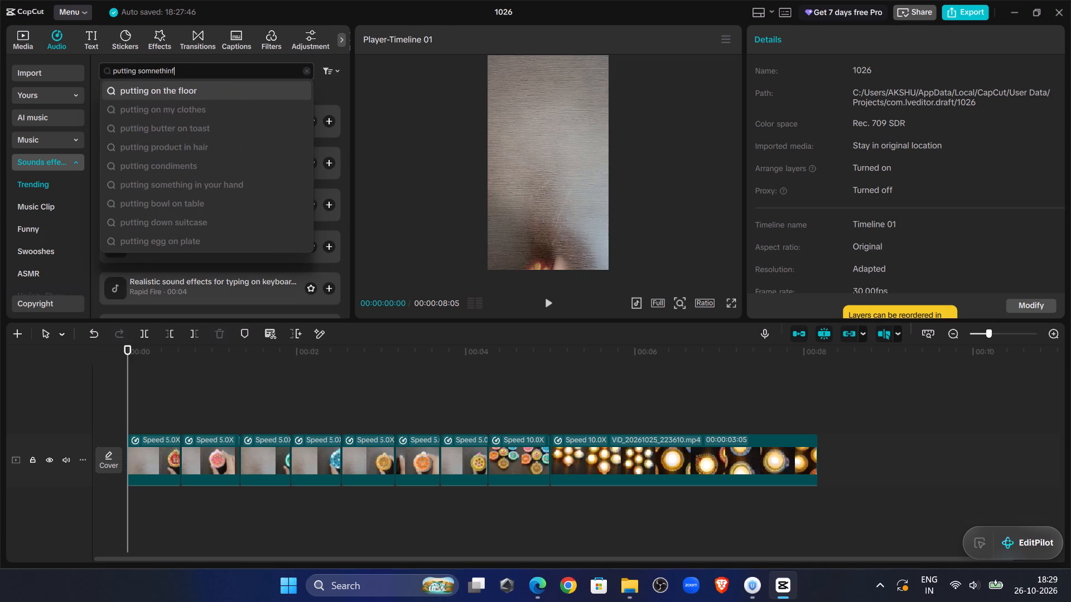
pyautogui.click(198, 90)
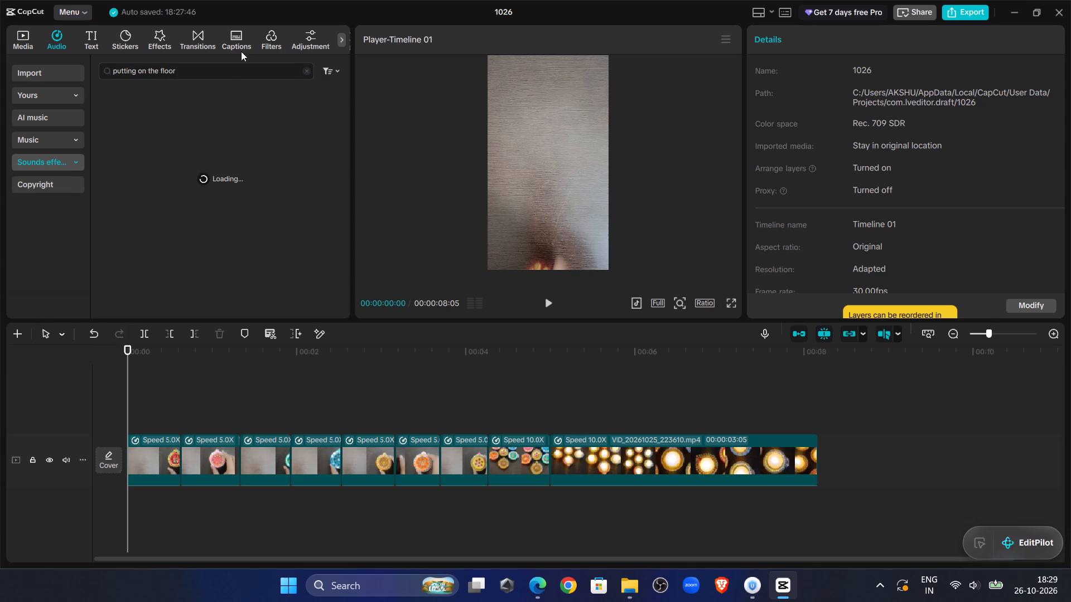
pyautogui.click(219, 108)
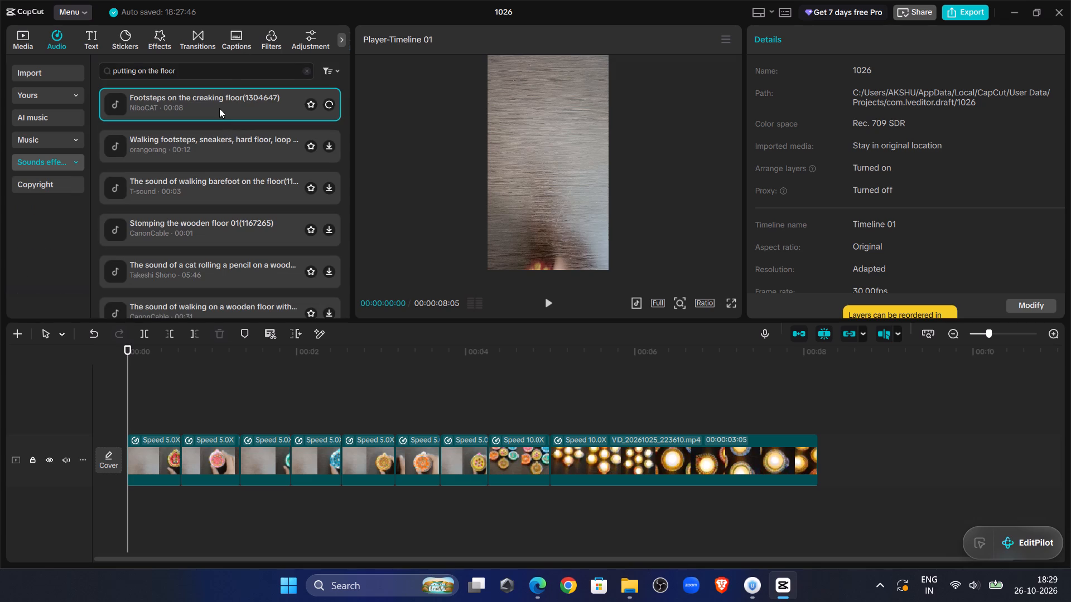
pyautogui.click(213, 184)
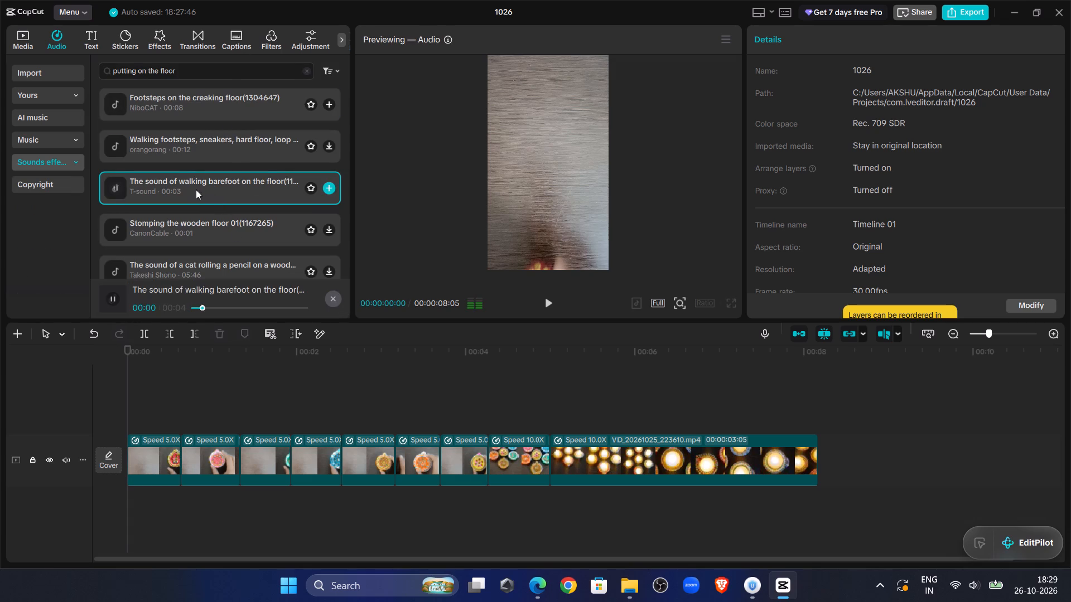
# Add the "Stomping the wooden floor 01" sound at the timeline start, raise its volume to 20.0 dB and play it.
pyautogui.click(206, 241)
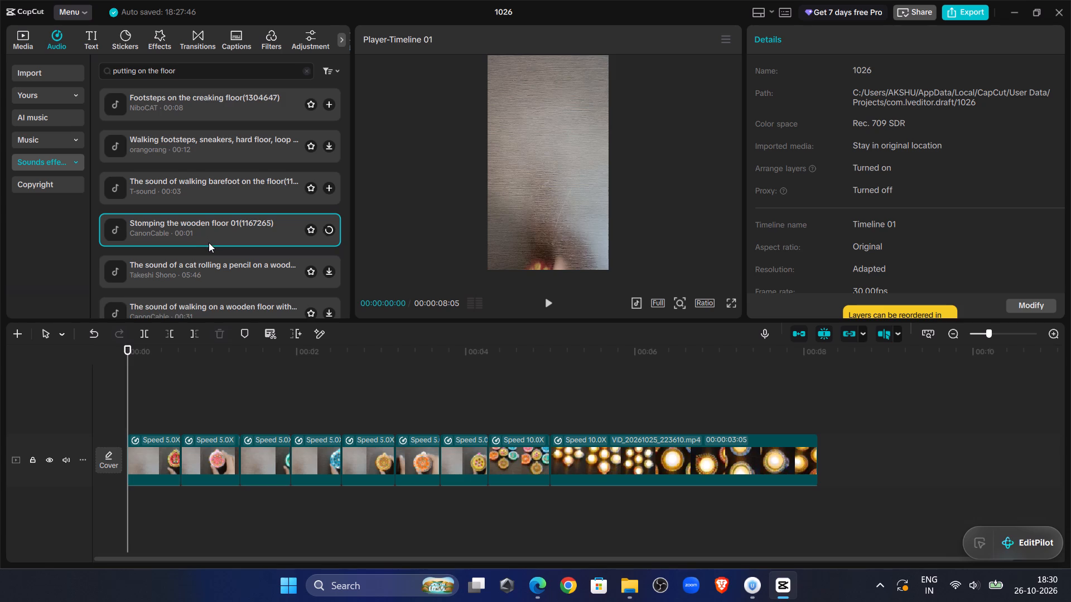
pyautogui.click(328, 232)
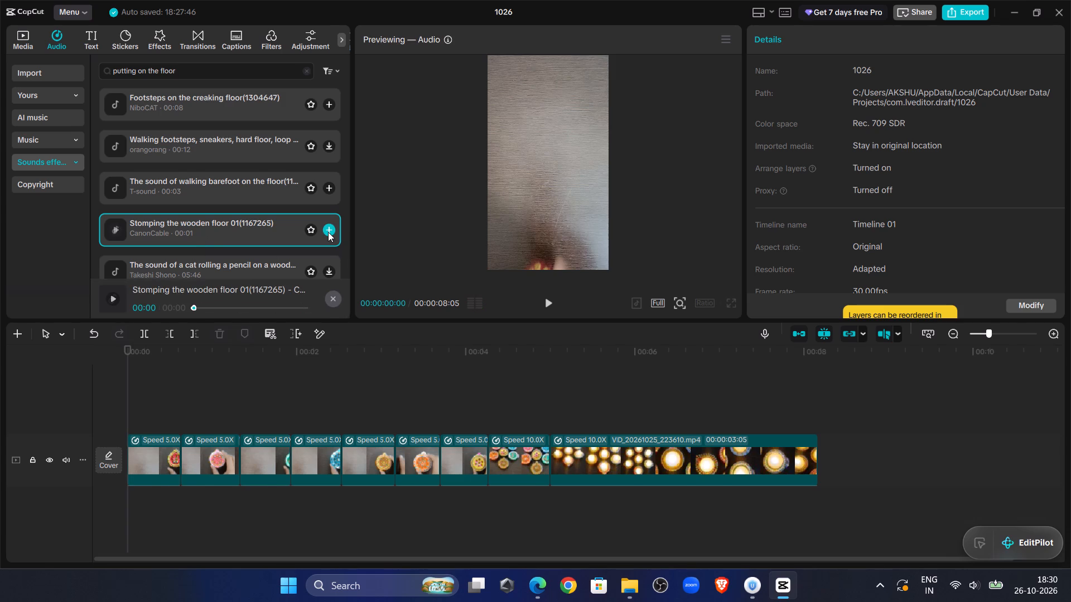
pyautogui.moveTo(911, 109); pyautogui.dragTo(1070, 180)
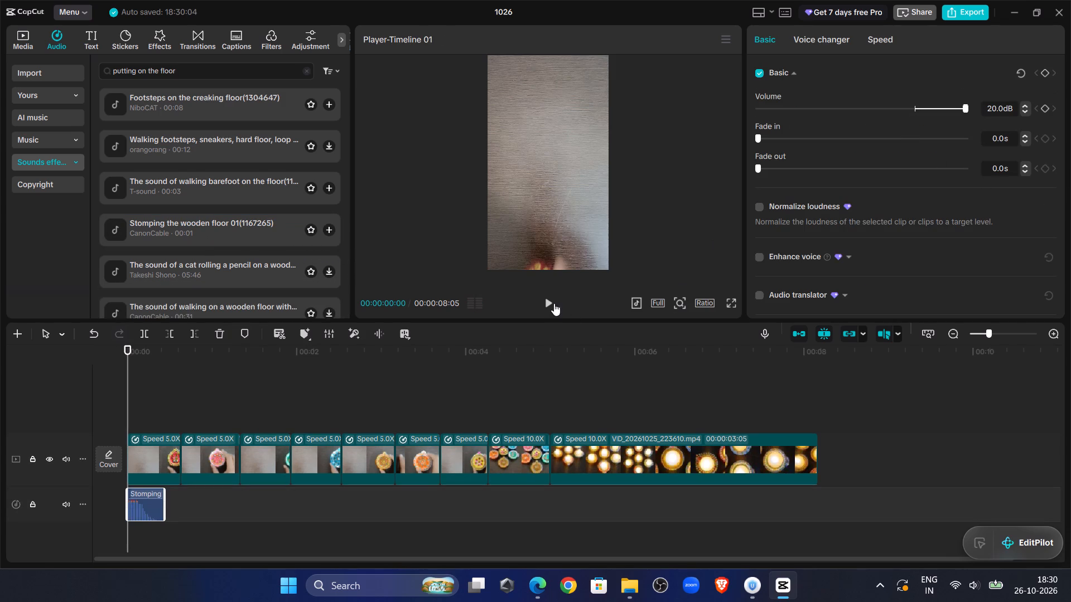
pyautogui.click(546, 300)
pyautogui.click(546, 300)
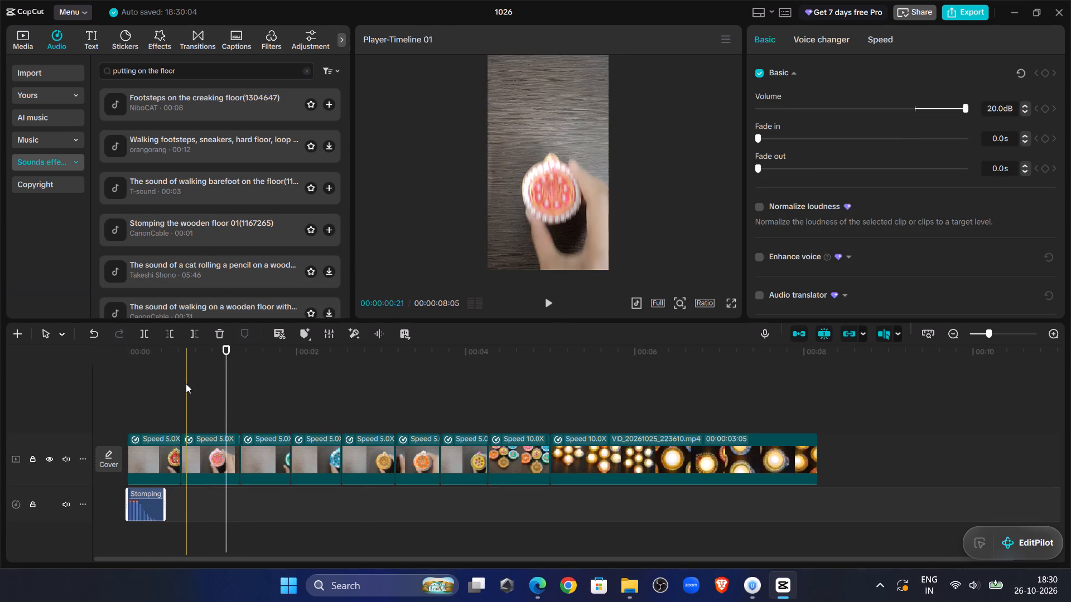
# Go to the start of the second clip and audition more floor sounds, including "Sound hitting the floor (more reverb)".
pyautogui.click(183, 380)
pyautogui.click(218, 279)
pyautogui.scroll(-2, 218, 271)
pyautogui.click(219, 222)
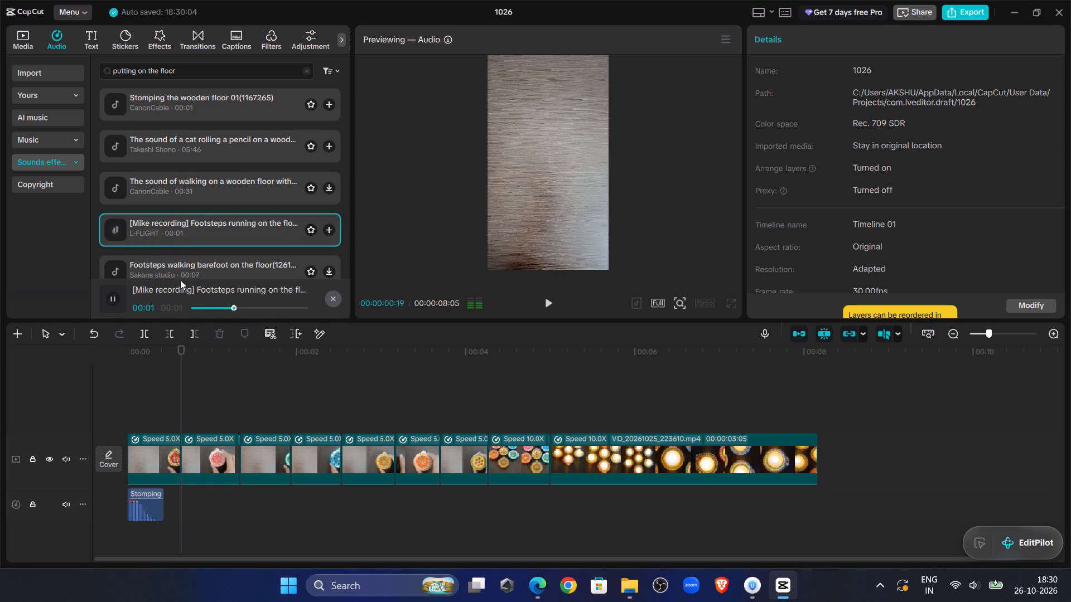
pyautogui.scroll(-1, 183, 239)
pyautogui.click(199, 214)
pyautogui.scroll(-2, 205, 225)
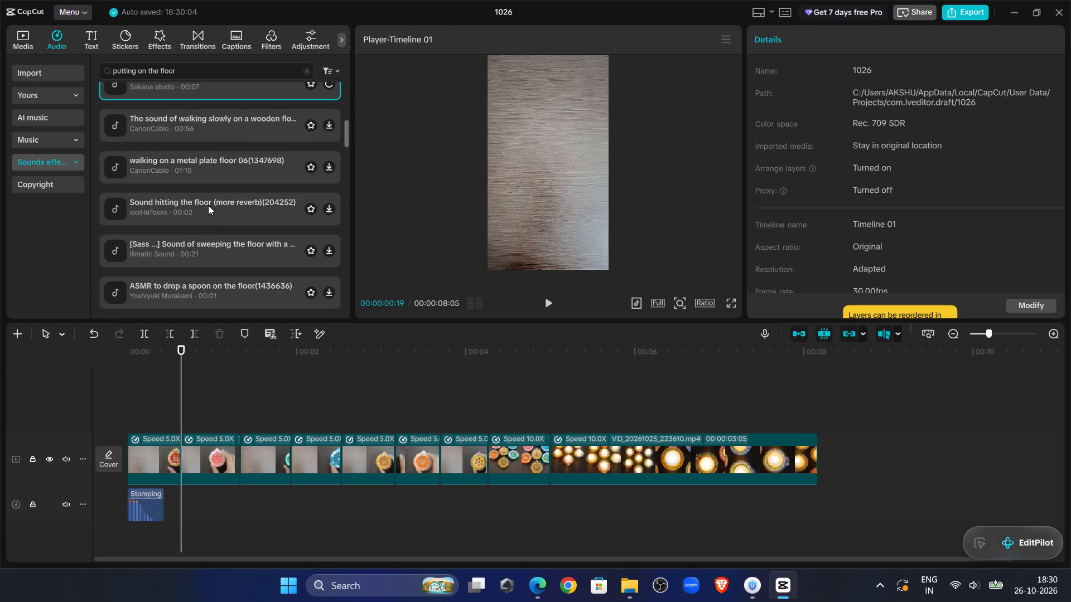
pyautogui.click(208, 205)
pyautogui.click(205, 217)
pyautogui.click(205, 217)
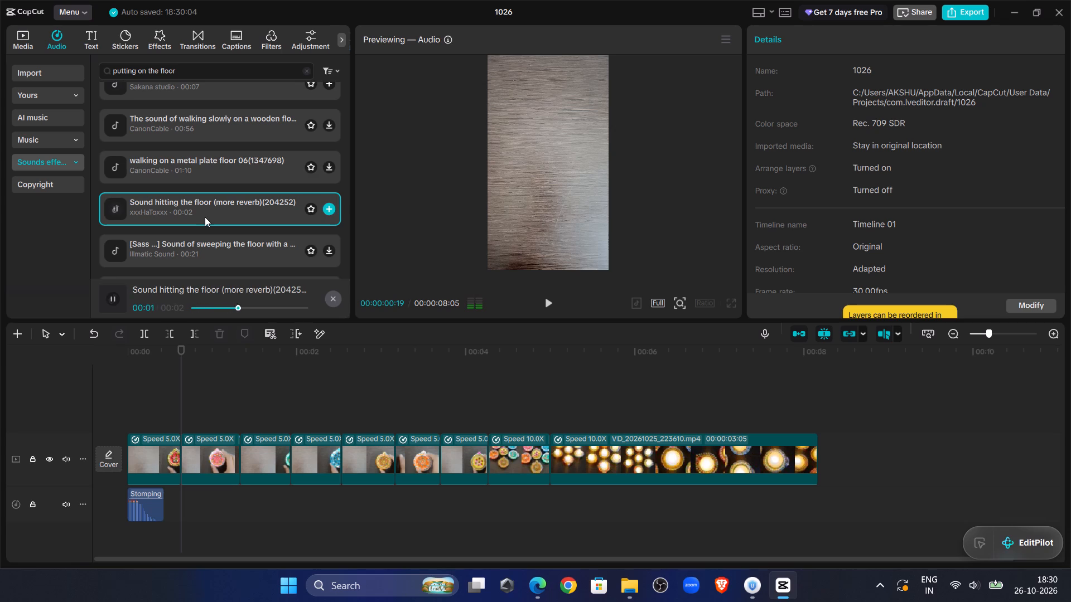
# Play the opening from the start to check the stomping sound against the first clip.
pyautogui.click(148, 390)
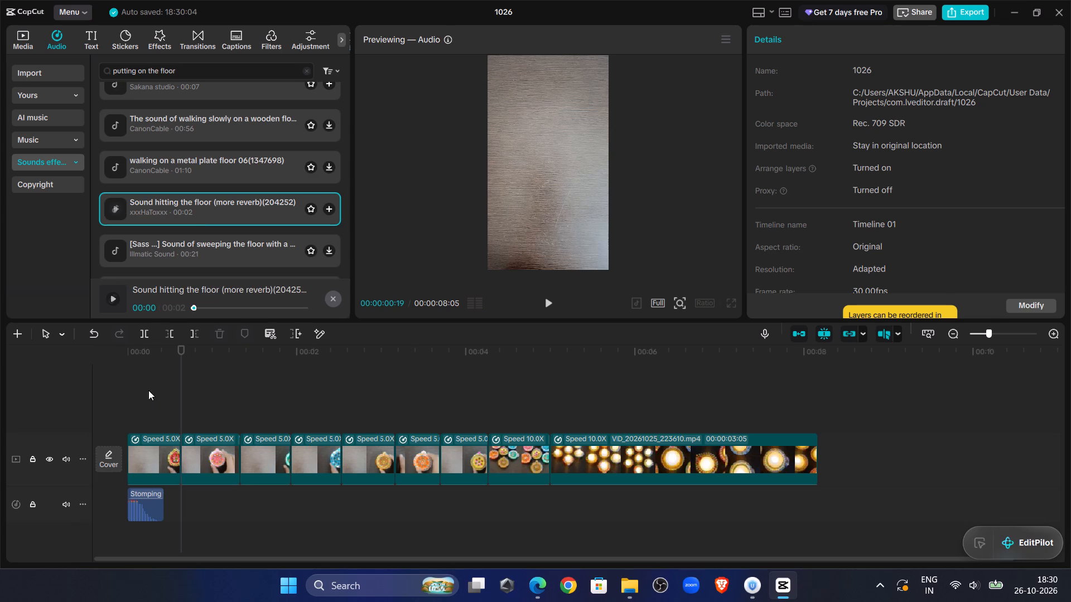
pyautogui.moveTo(148, 390); pyautogui.dragTo(62, 360)
pyautogui.click(547, 314)
pyautogui.click(546, 309)
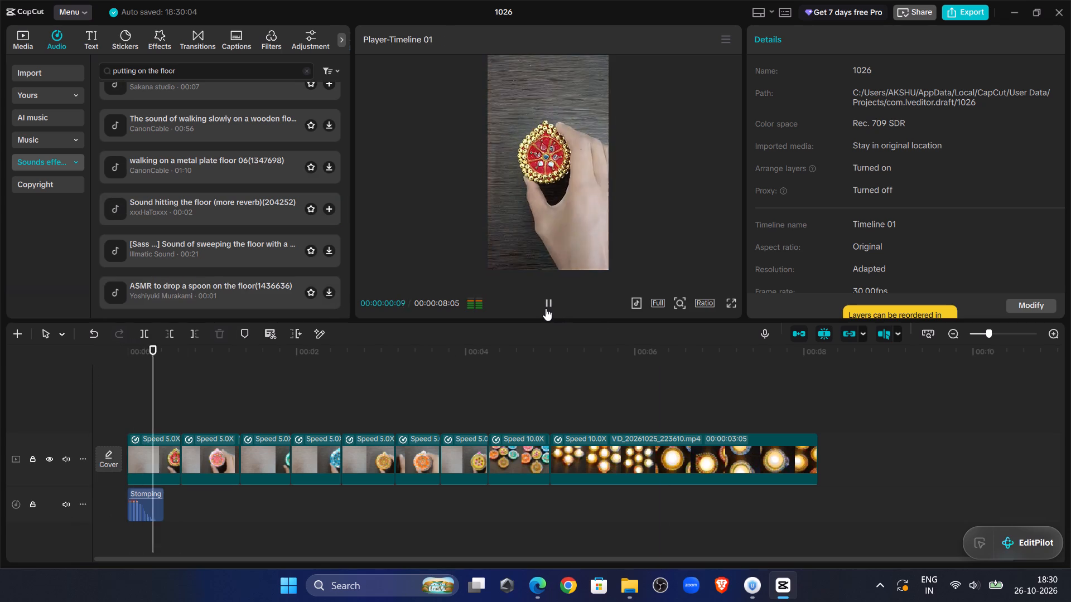
pyautogui.click(546, 308)
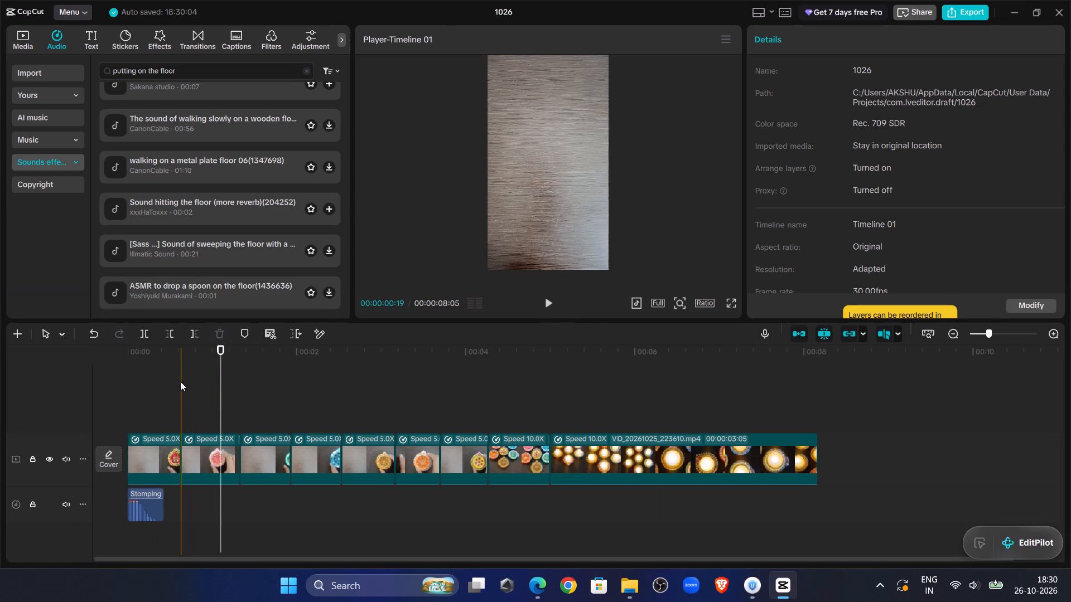
# Return to the second clip's start and audition further floor sounds, comparing "Rock the club floor" with the canned-juice and metal-bag effects.
pyautogui.click(178, 381)
pyautogui.click(177, 255)
pyautogui.click(192, 209)
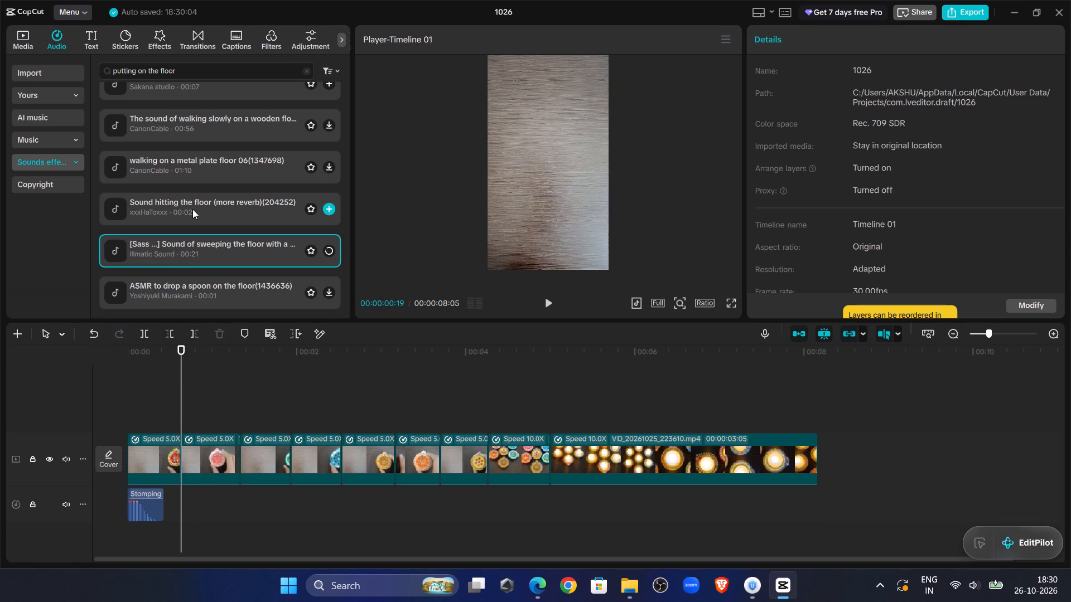
pyautogui.scroll(-3, 192, 208)
pyautogui.scroll(-4, 235, 230)
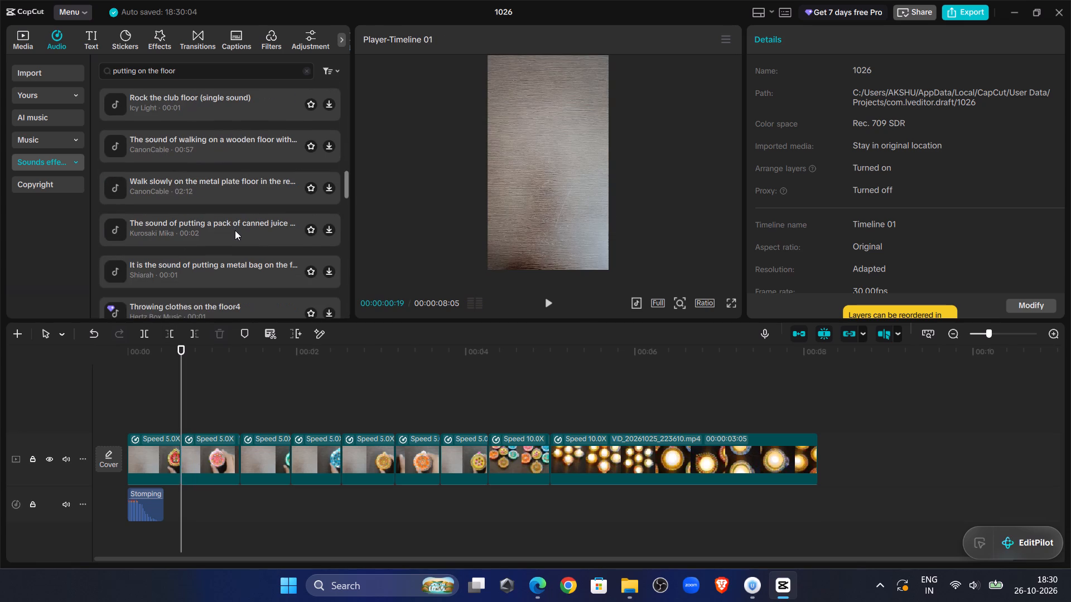
pyautogui.click(219, 237)
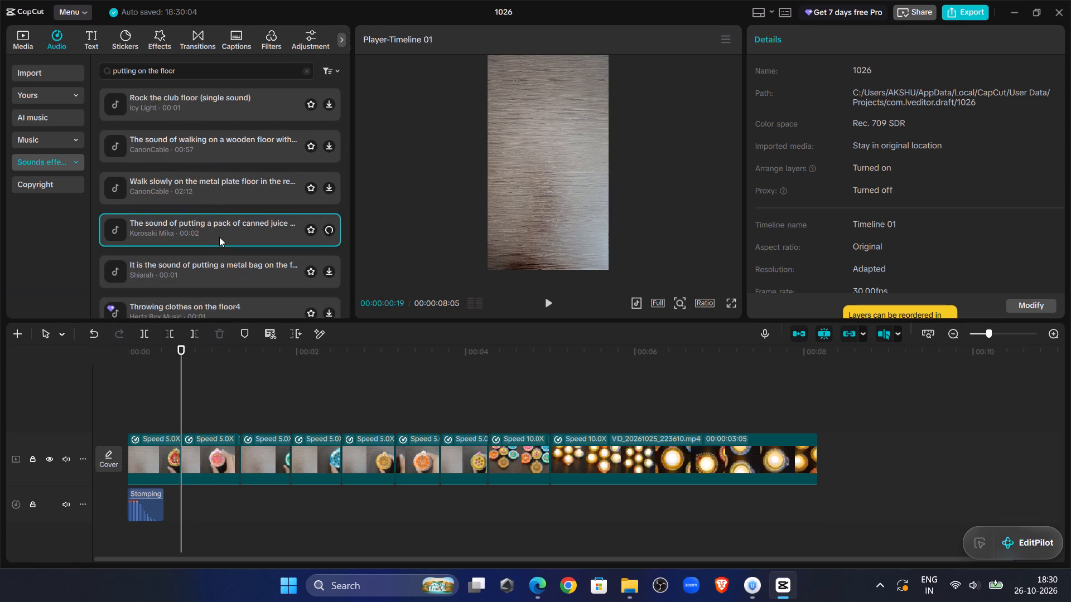
pyautogui.click(199, 103)
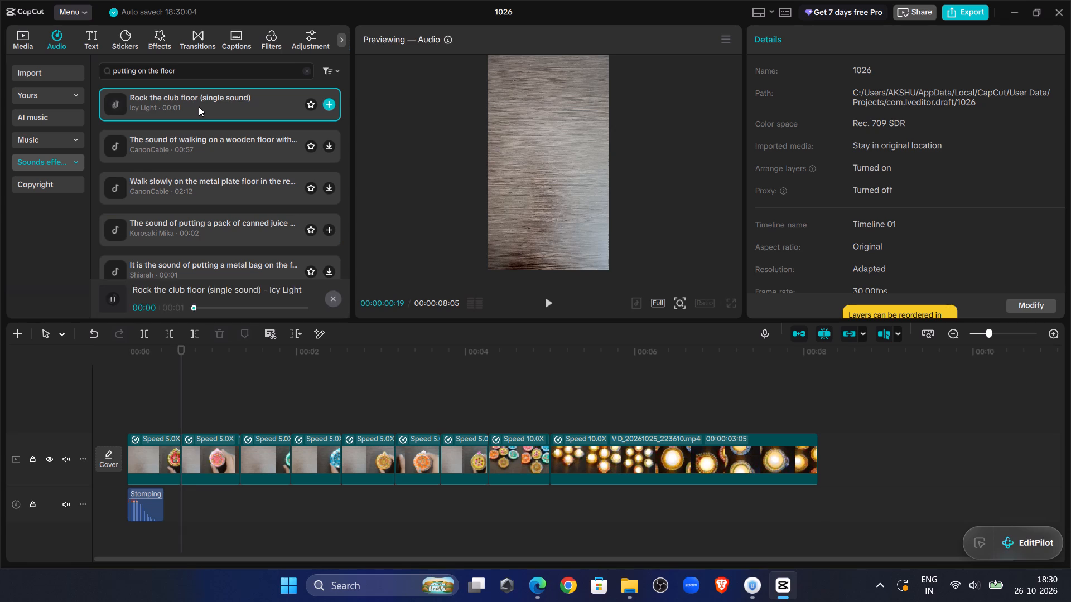
pyautogui.click(186, 237)
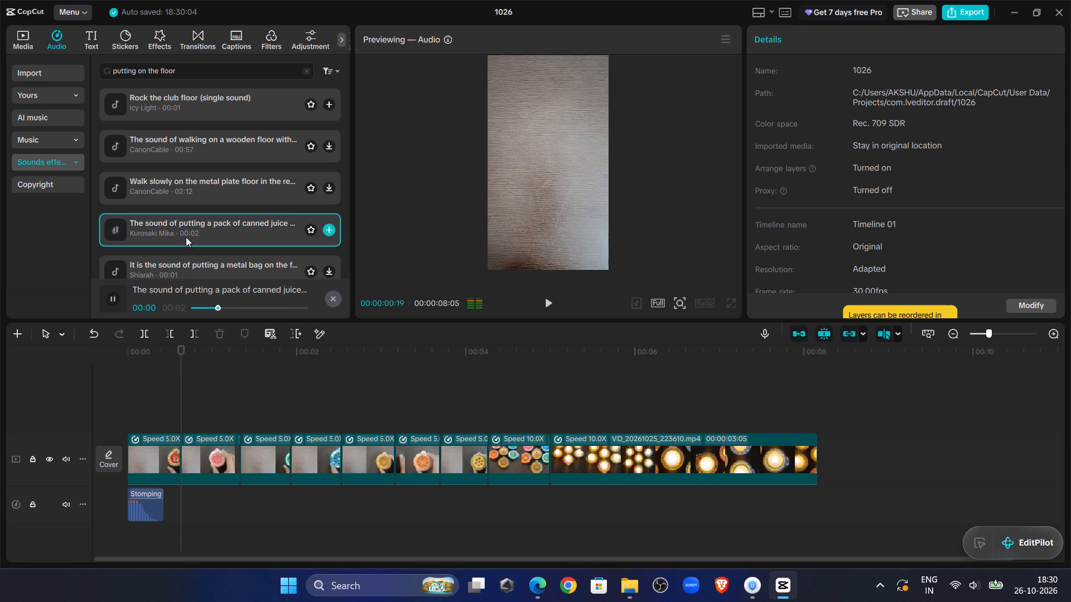
pyautogui.click(189, 267)
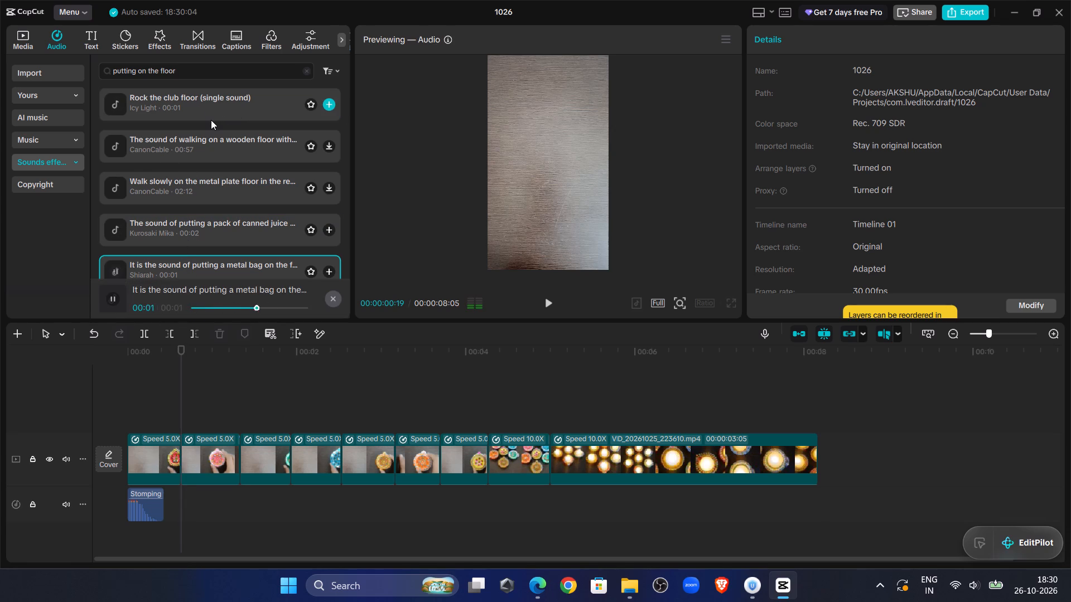
pyautogui.click(210, 122)
pyautogui.click(211, 122)
pyautogui.click(210, 115)
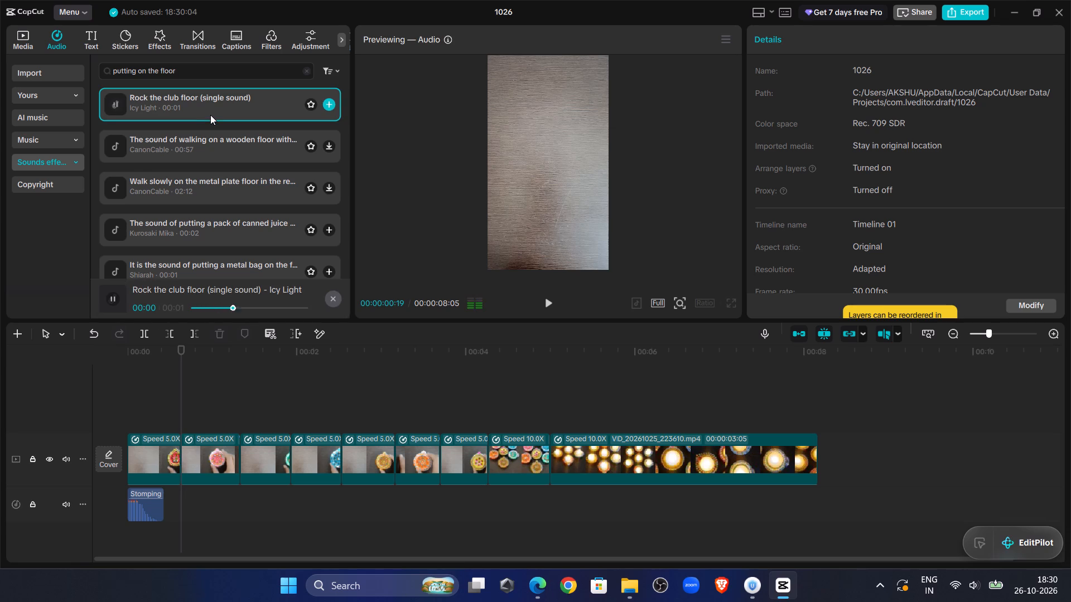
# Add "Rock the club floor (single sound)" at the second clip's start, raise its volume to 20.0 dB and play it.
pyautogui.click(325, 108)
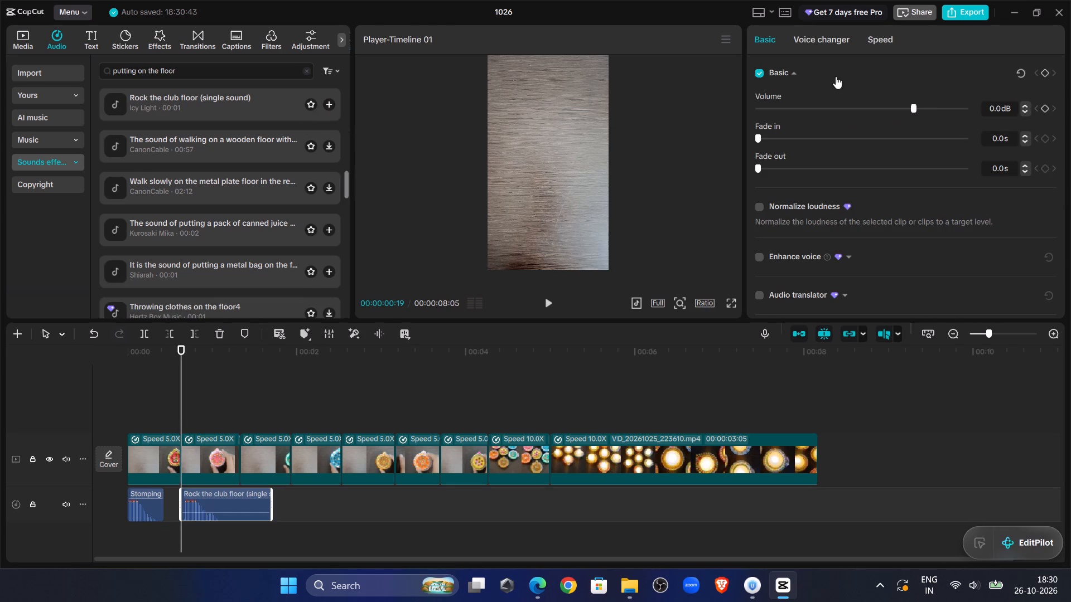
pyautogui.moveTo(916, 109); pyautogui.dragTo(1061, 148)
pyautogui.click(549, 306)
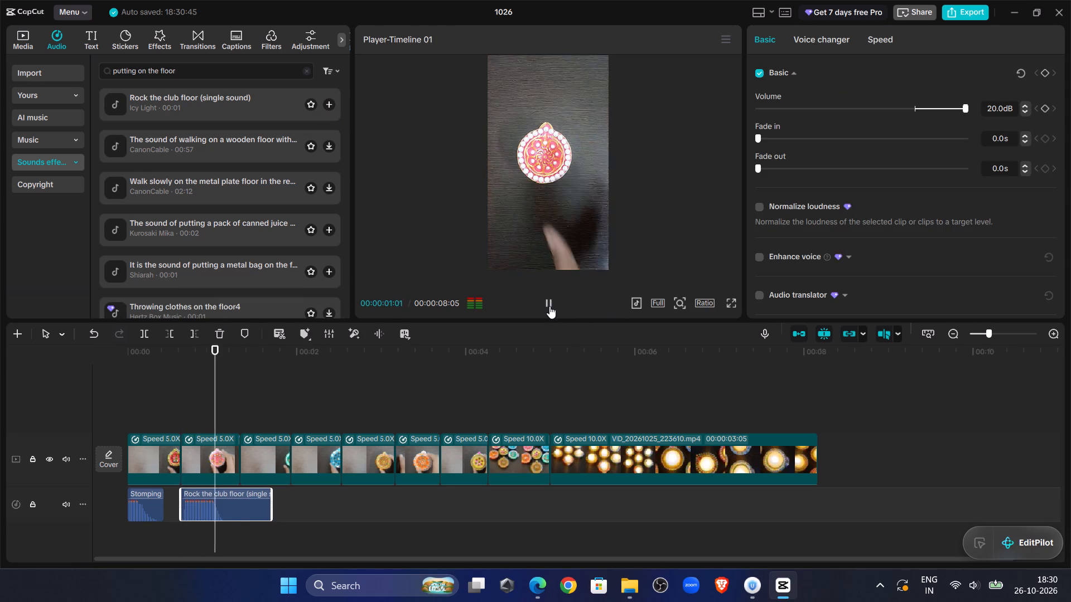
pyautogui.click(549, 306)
# Play the opening from the start to compare the two sound effects in sequence.
pyautogui.click(180, 389)
pyautogui.moveTo(180, 389); pyautogui.dragTo(22, 381)
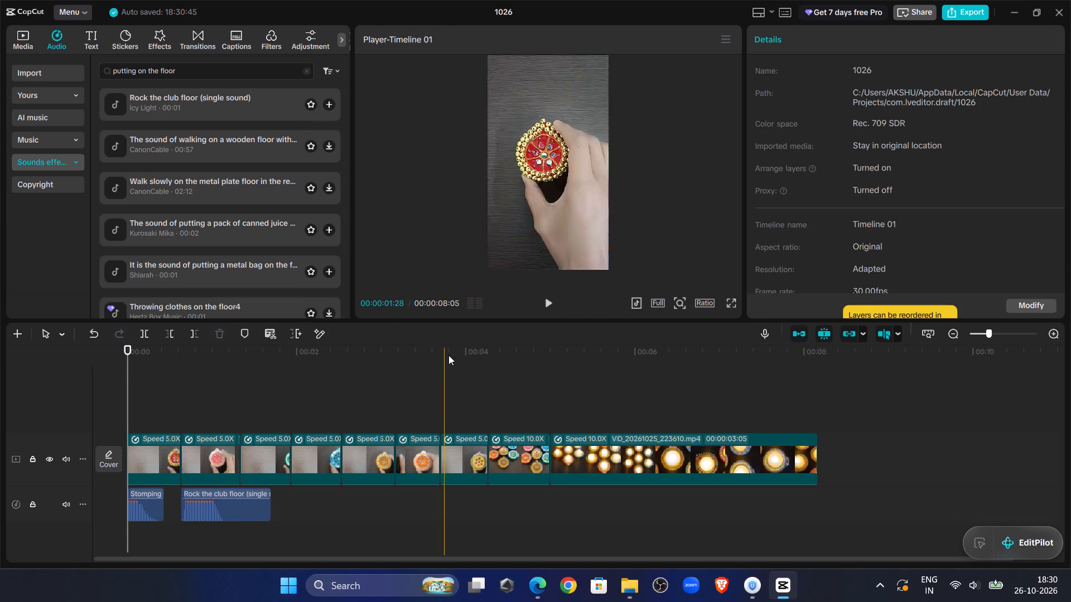
pyautogui.click(546, 313)
pyautogui.click(546, 313)
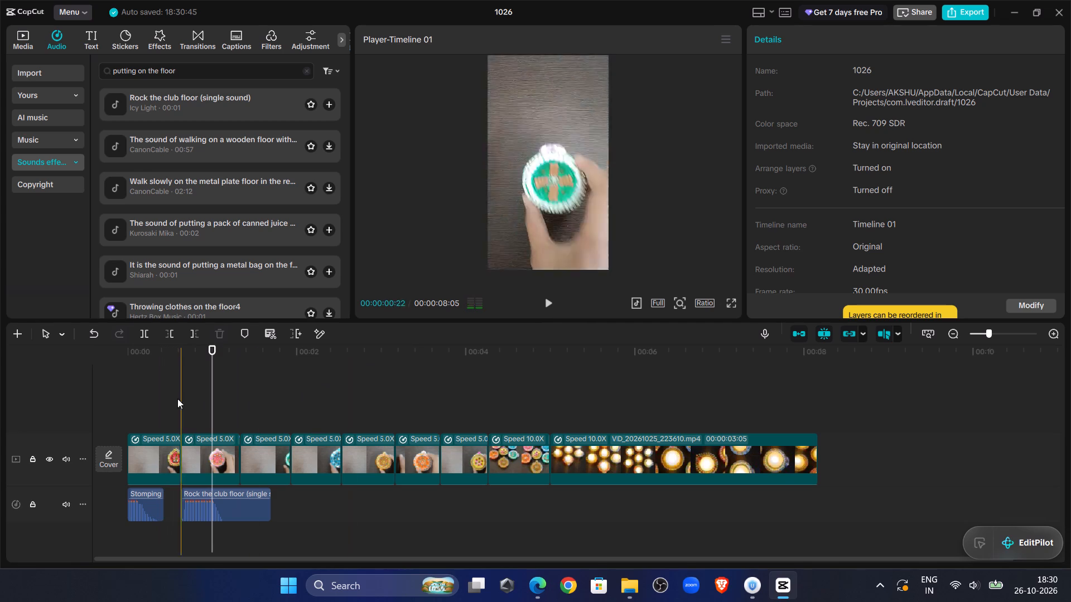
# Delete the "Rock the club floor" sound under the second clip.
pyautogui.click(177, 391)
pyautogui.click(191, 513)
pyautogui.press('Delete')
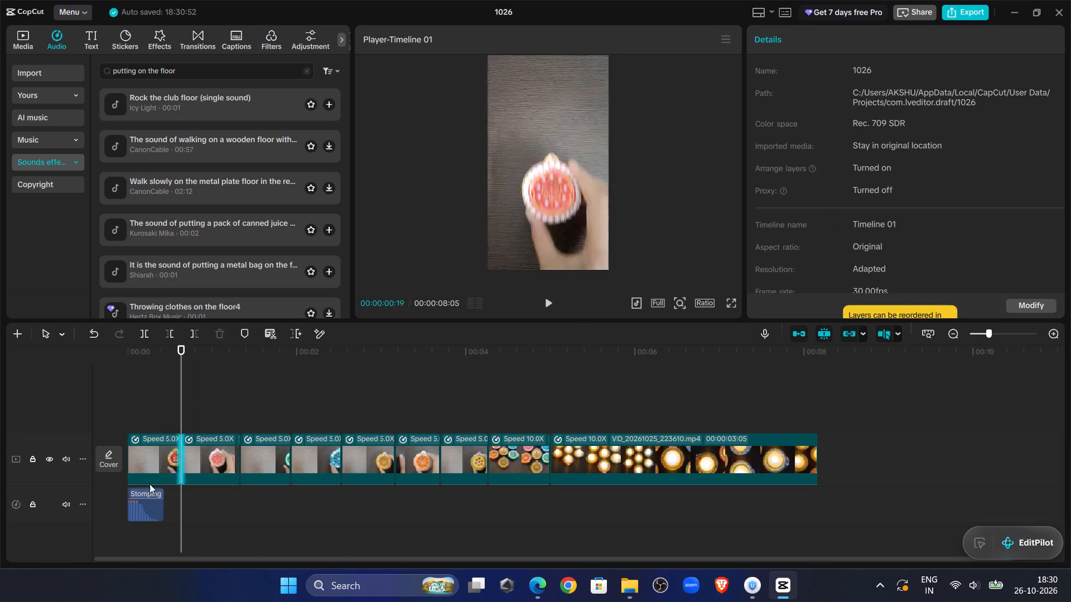
# Copy the Stomping sound under the first clip and paste it at the start of each remaining 5x clip, from second to seventh.
pyautogui.click(139, 508)
pyautogui.hotkey('ctrl', 'c')
pyautogui.hotkey('ctrl', 'v')
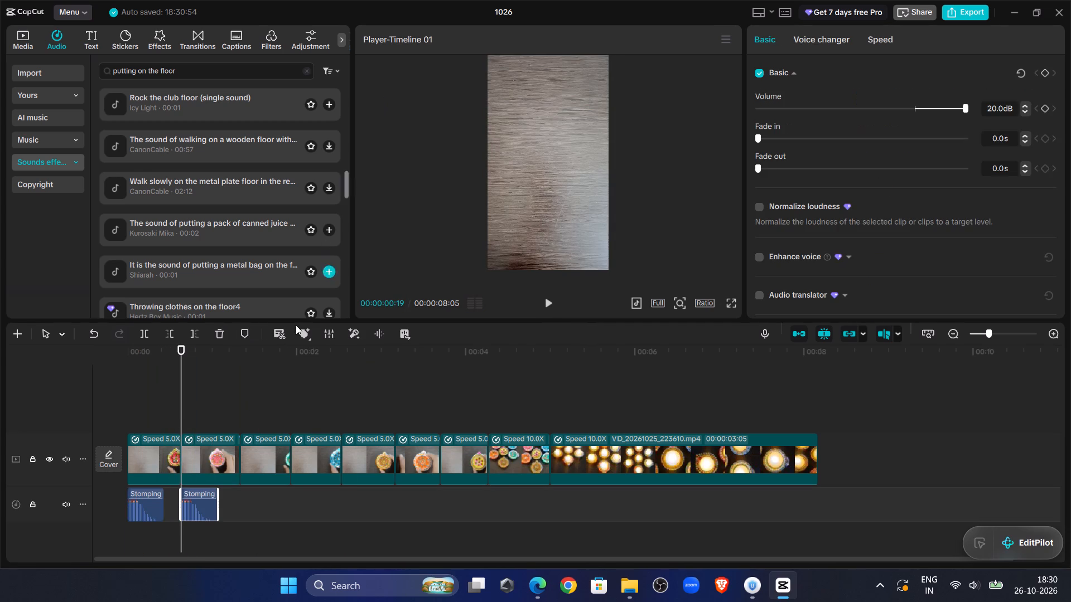
pyautogui.click(238, 368)
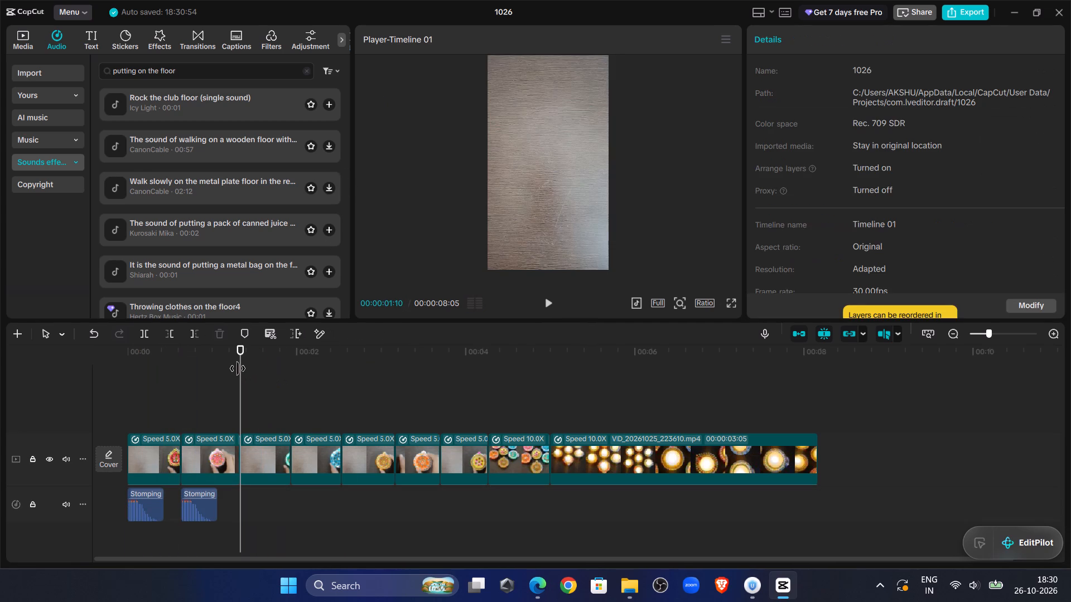
pyautogui.hotkey('ctrl', 'v')
pyautogui.click(291, 398)
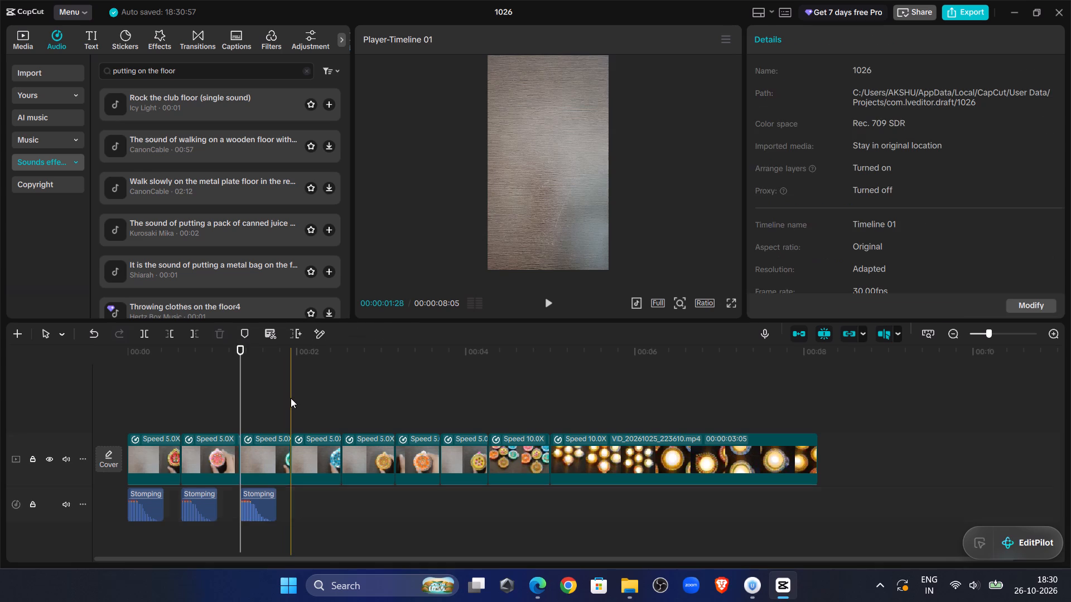
pyautogui.hotkey('ctrl', 'v')
pyautogui.click(342, 382)
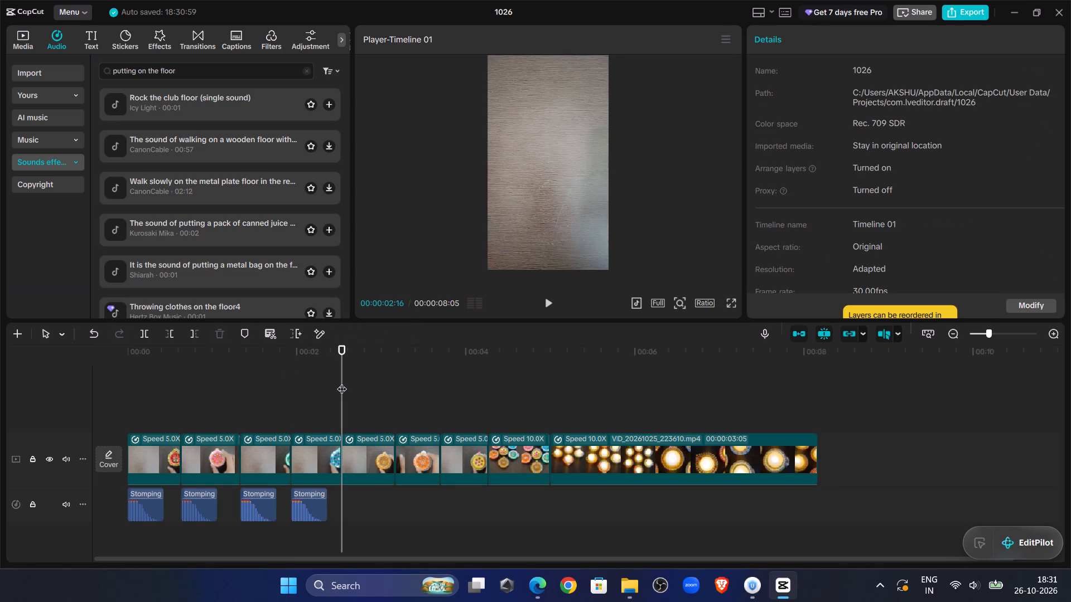
pyautogui.hotkey('ctrl', 'v')
pyautogui.click(399, 398)
pyautogui.hotkey('ctrl', 'v')
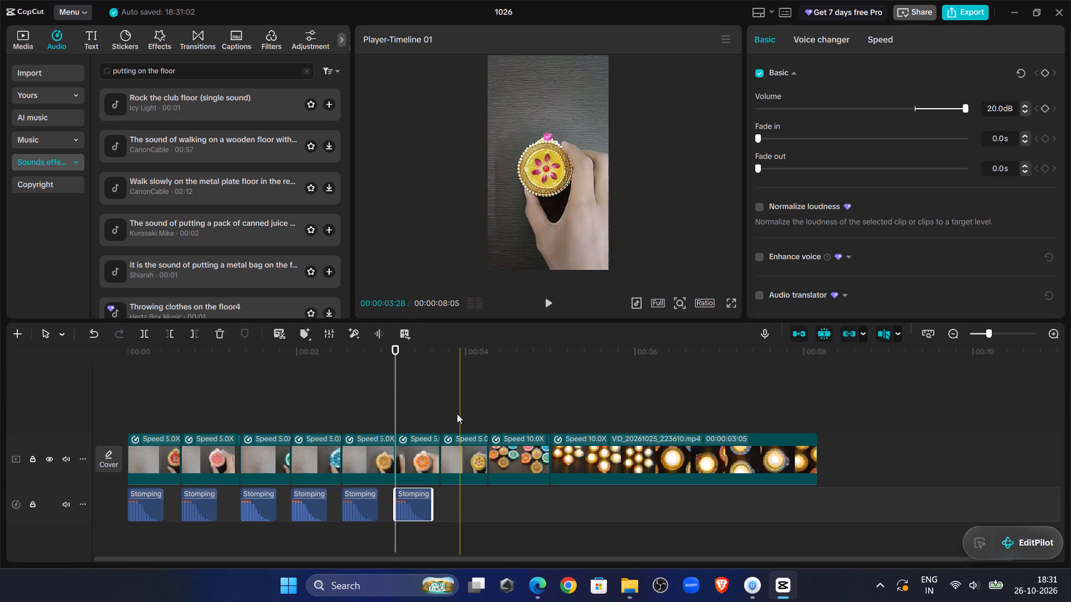
pyautogui.click(440, 401)
pyautogui.hotkey('ctrl', 'v')
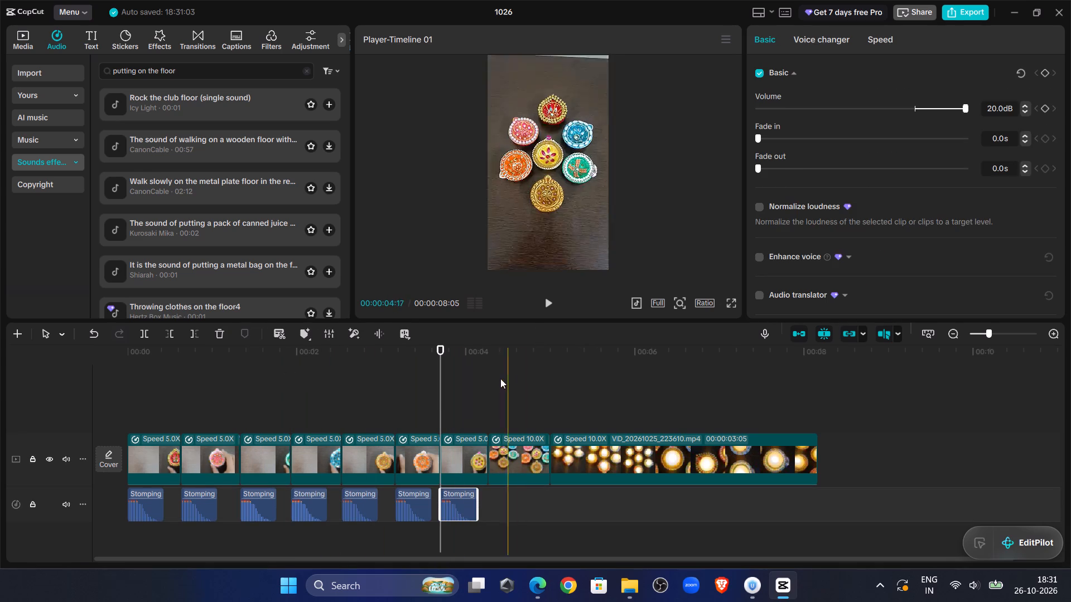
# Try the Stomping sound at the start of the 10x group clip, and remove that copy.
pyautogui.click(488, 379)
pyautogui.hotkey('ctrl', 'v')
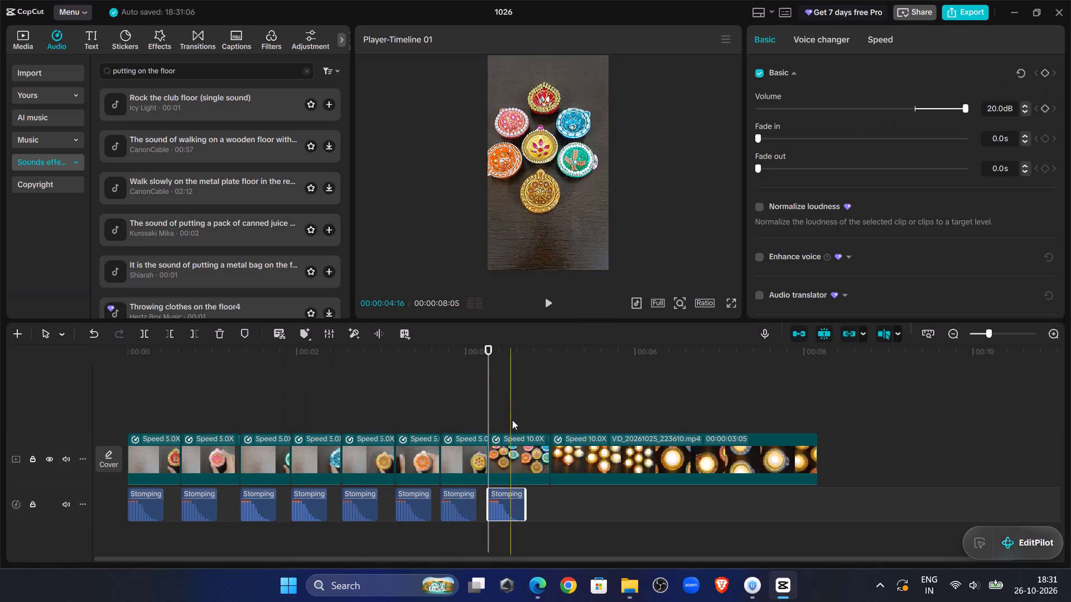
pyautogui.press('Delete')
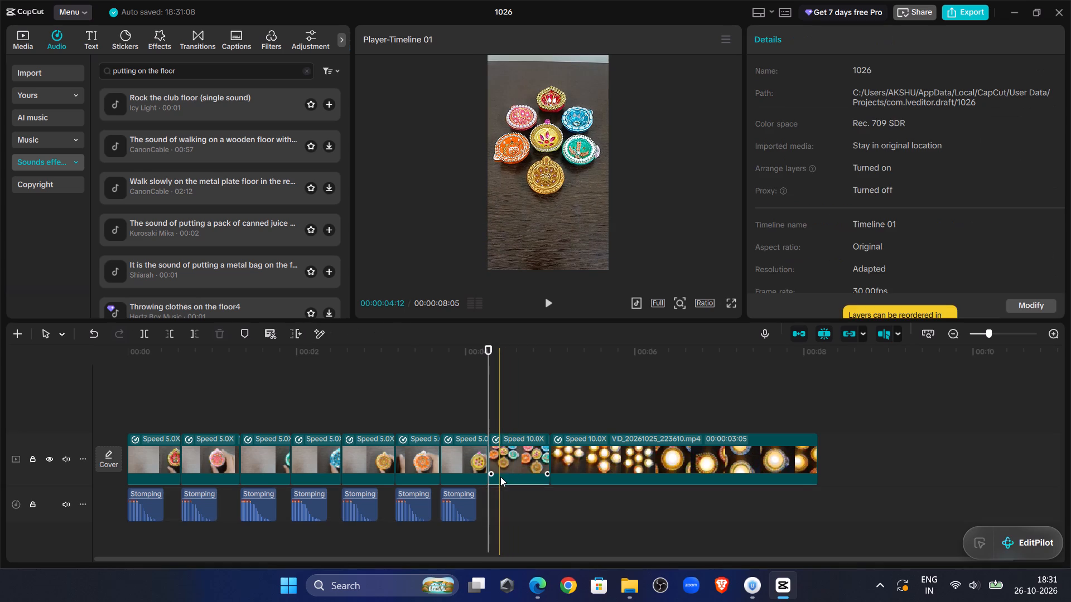
# Play the video from the beginning to check the repeated Stomping sounds against the clips.
pyautogui.click(367, 370)
pyautogui.moveTo(367, 370); pyautogui.dragTo(0, 439)
pyautogui.click(538, 310)
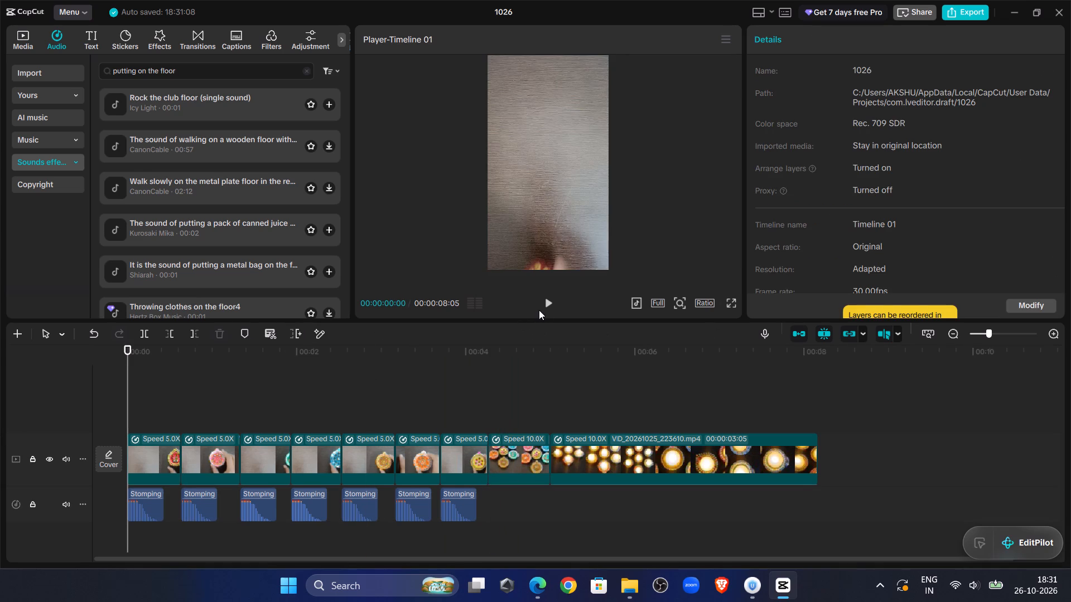
pyautogui.click(544, 306)
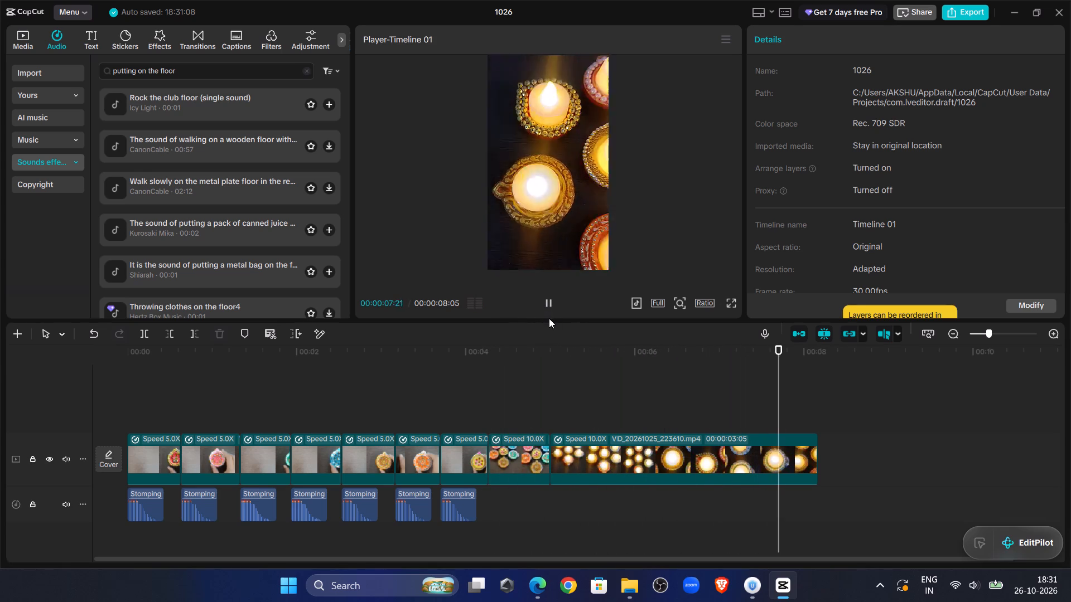
# Return the playhead to the start of the timeline and briefly replay the first clip with its Stomping sound.
pyautogui.click(495, 378)
pyautogui.moveTo(498, 377); pyautogui.dragTo(0, 385)
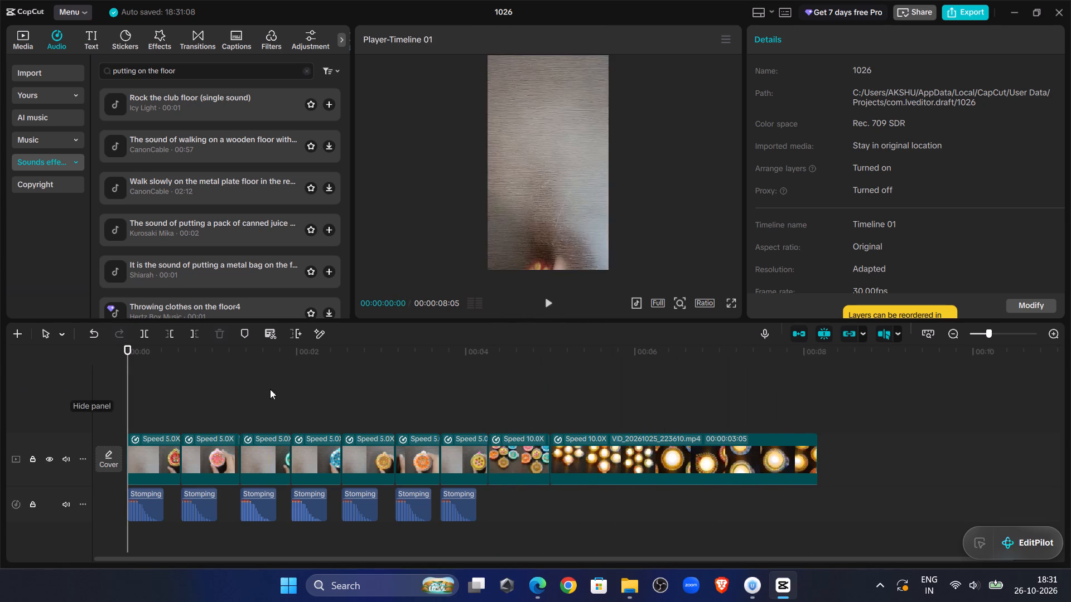
pyautogui.doubleClick(552, 304)
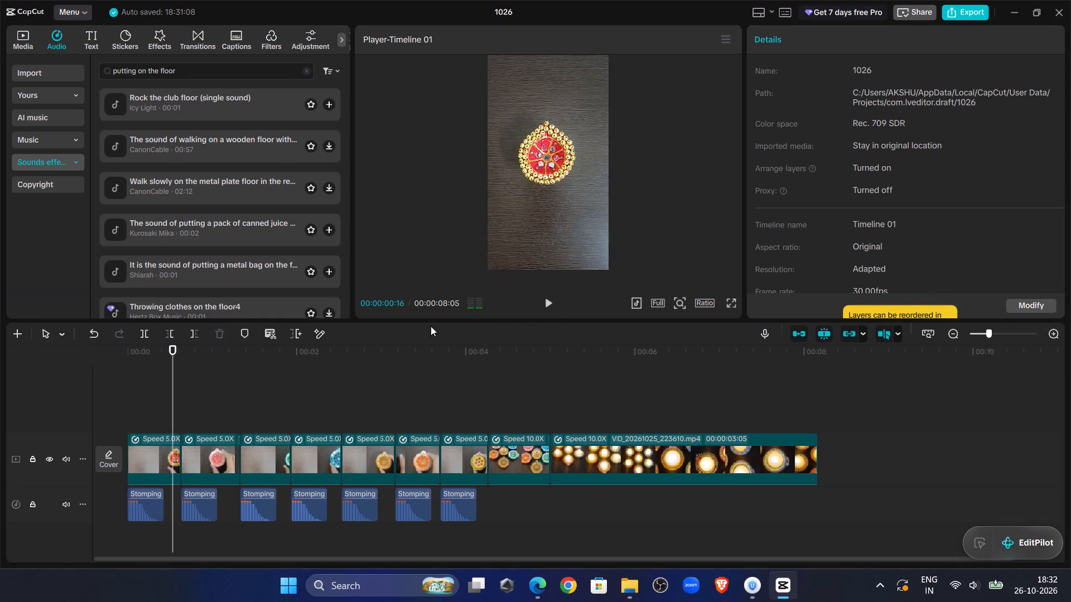
# Play the video again from the beginning to check the Stomping sounds against the 5x clips.
pyautogui.moveTo(176, 381); pyautogui.dragTo(0, 381)
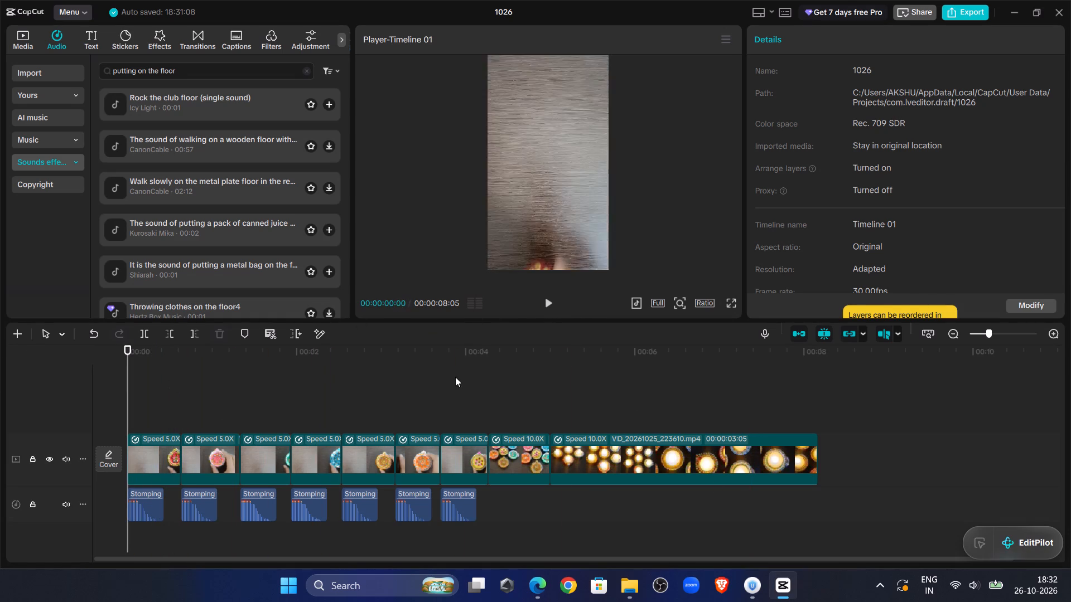
pyautogui.click(548, 305)
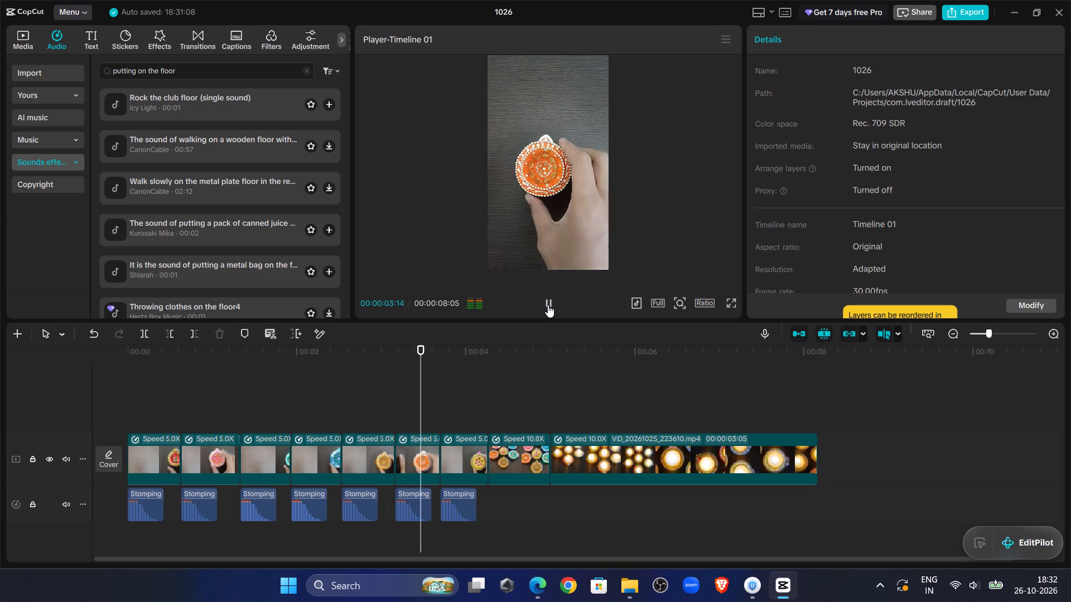
# Add a default text at the start of the 10x group clip reading "7 Diyas... ✨ 7 Emotions..." and place it below the diyas.
pyautogui.click(488, 377)
pyautogui.click(93, 41)
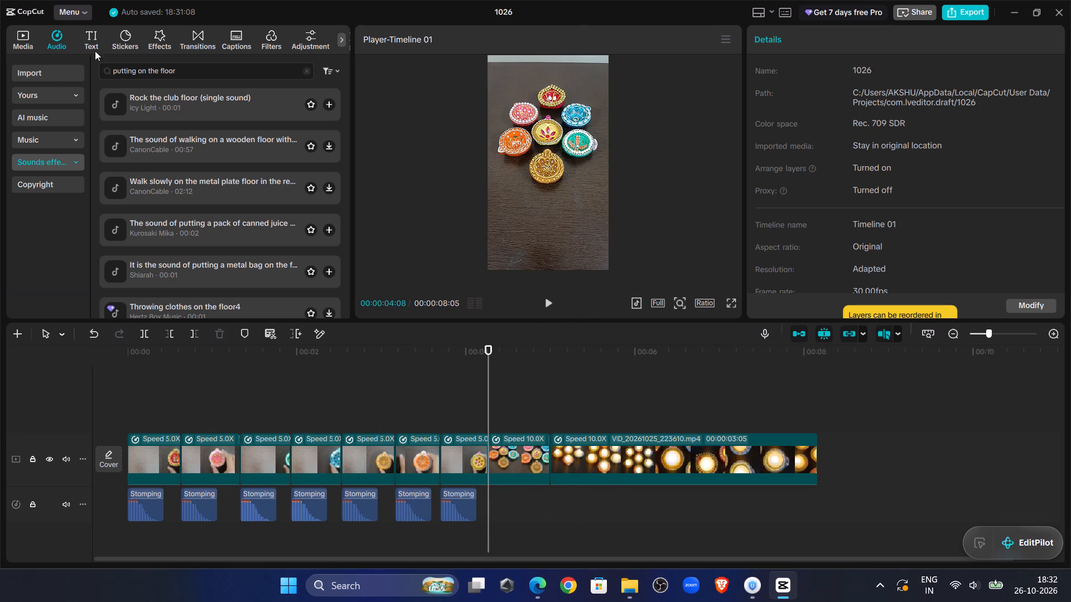
pyautogui.click(151, 114)
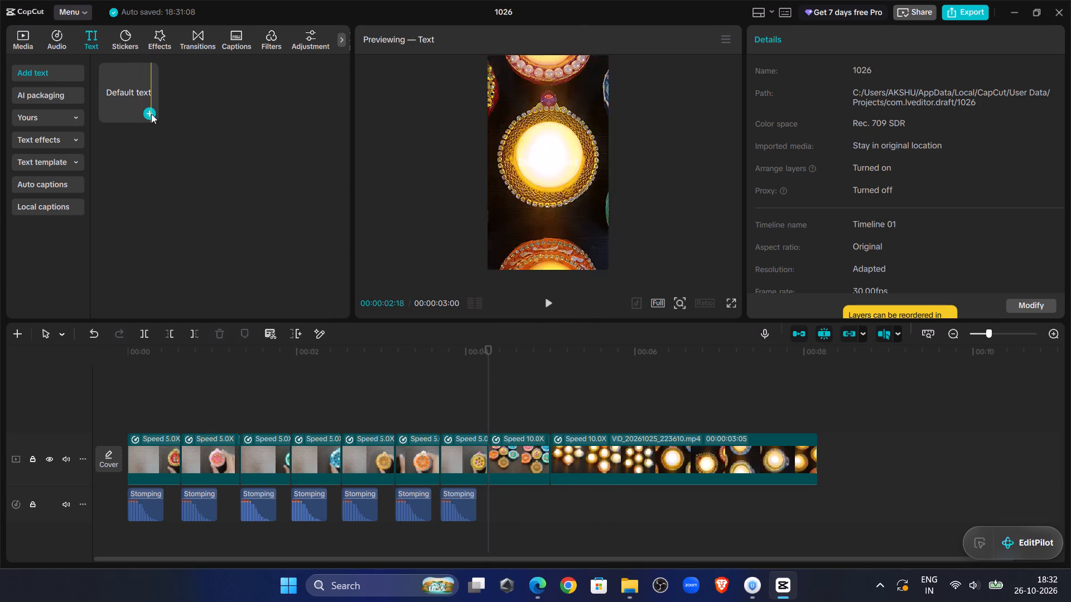
pyautogui.moveTo(824, 115); pyautogui.dragTo(673, 74)
pyautogui.hotkey('ctrl', 'v')
pyautogui.moveTo(540, 164); pyautogui.dragTo(539, 227)
# Play the video from the group clip to check the new text over the diyas.
pyautogui.click(556, 298)
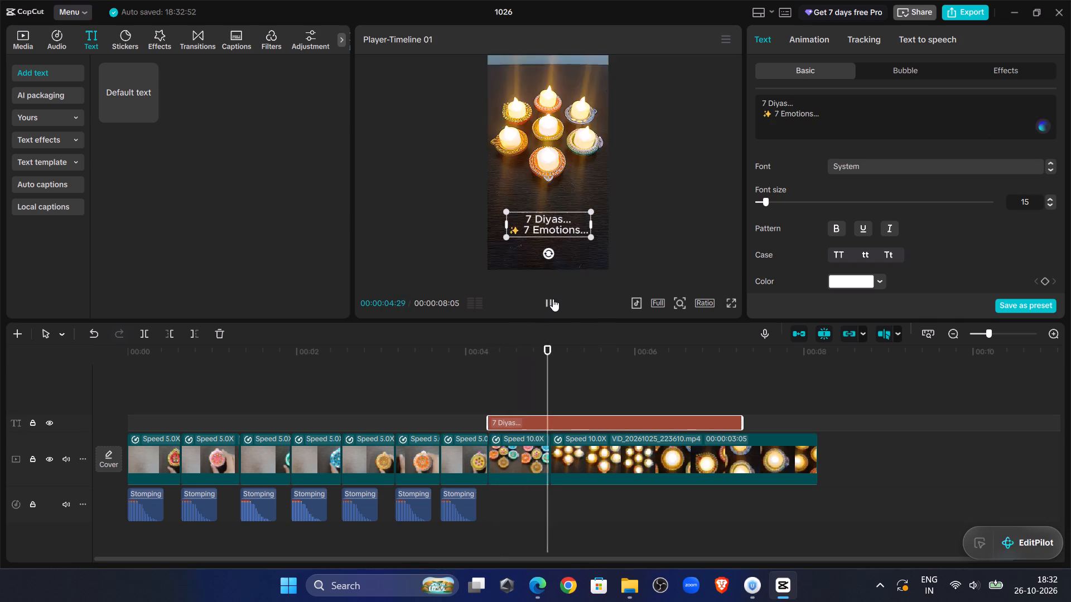
# Stop the playback and place the playhead where the group clip meets the lit-lamps clip, under the "7 Diyas... ✨ 7 Emotions..." text.
pyautogui.click(553, 299)
pyautogui.click(548, 365)
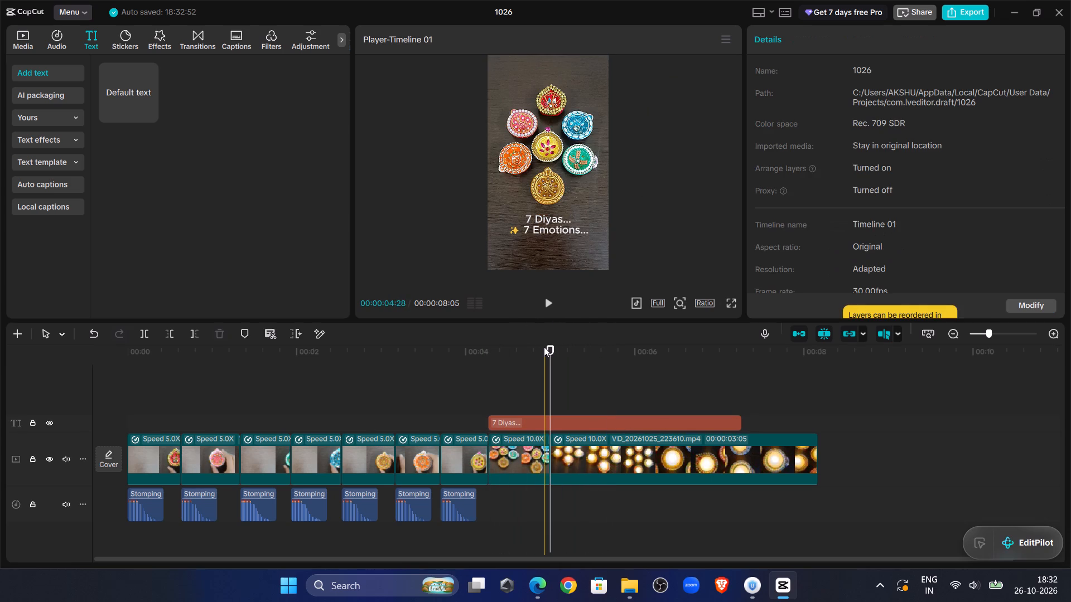
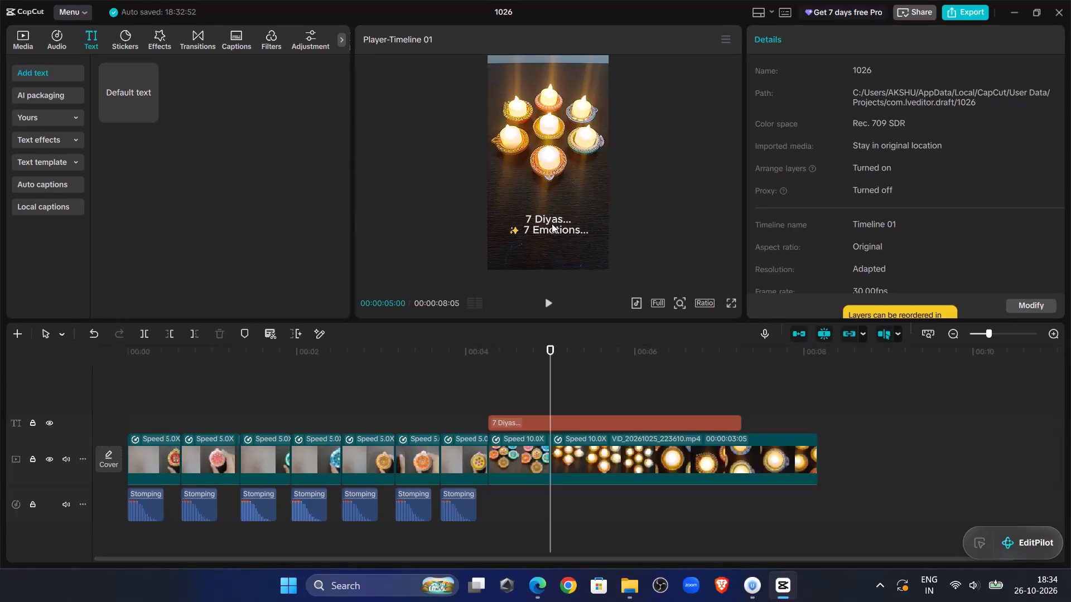
# Remove the ✨ emoji before "7 Emotions..." in the caption text, keeping the two lines separate.
pyautogui.click(549, 224)
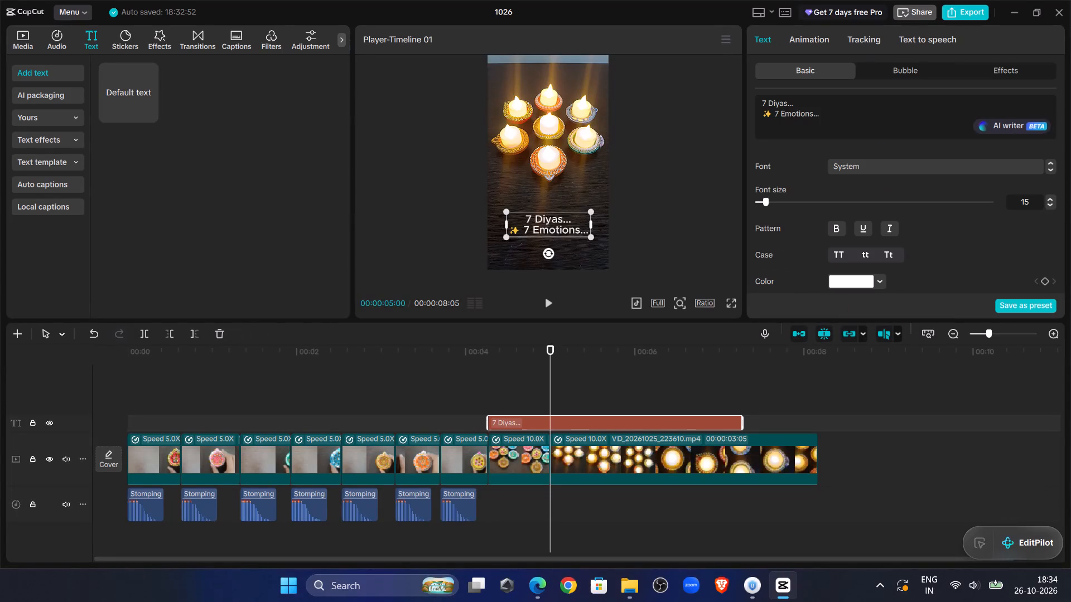
pyautogui.click(774, 110)
pyautogui.press('BackSpace')
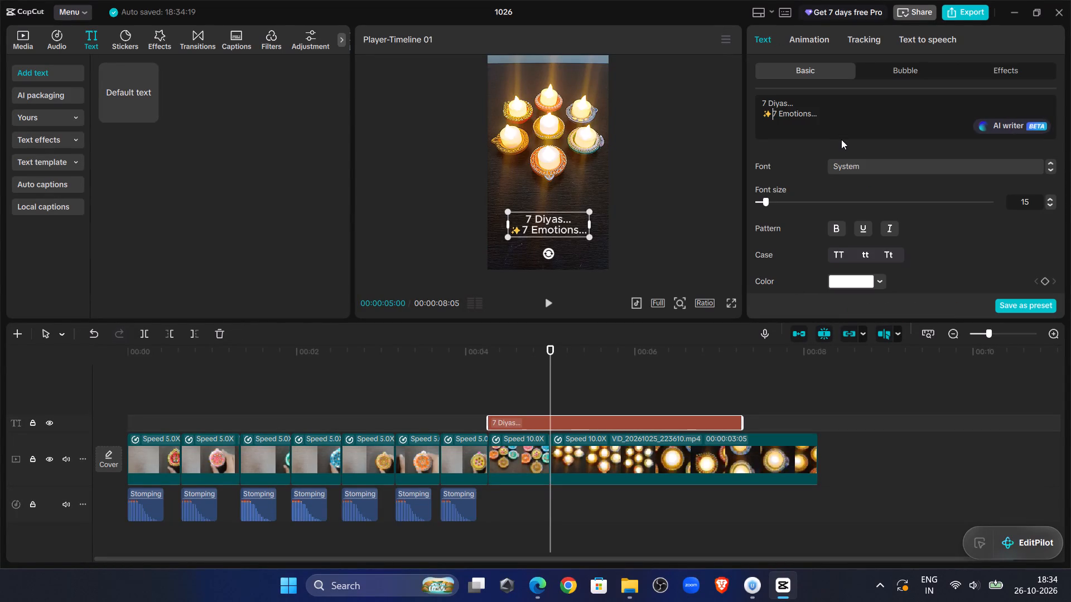
pyautogui.press('BackSpace')
pyautogui.press('BackSpace')
pyautogui.hotkey('shift', 'Return')
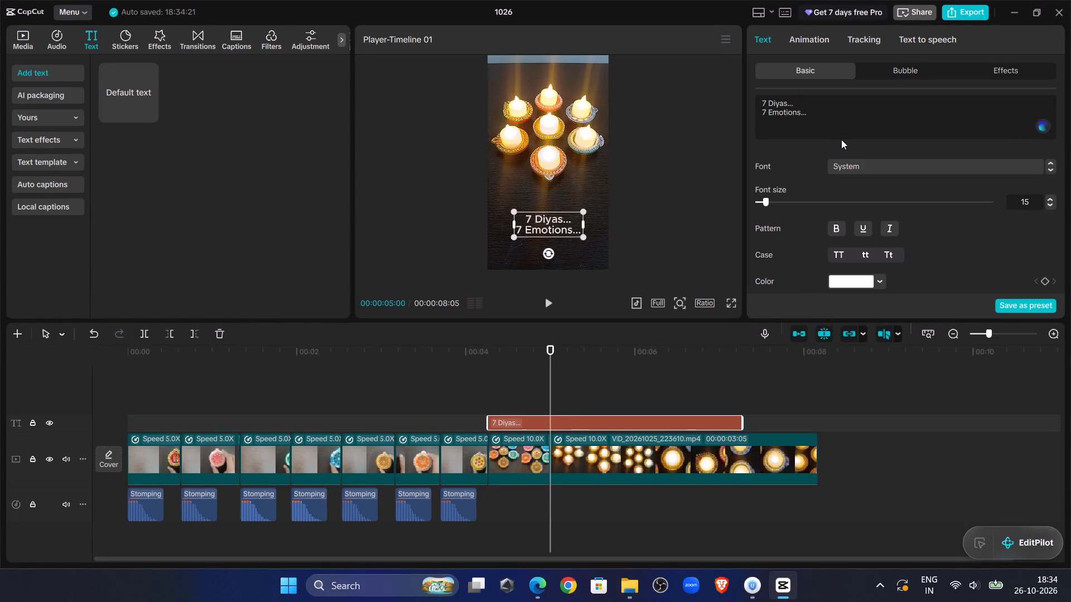
pyautogui.click(820, 118)
pyautogui.click(809, 106)
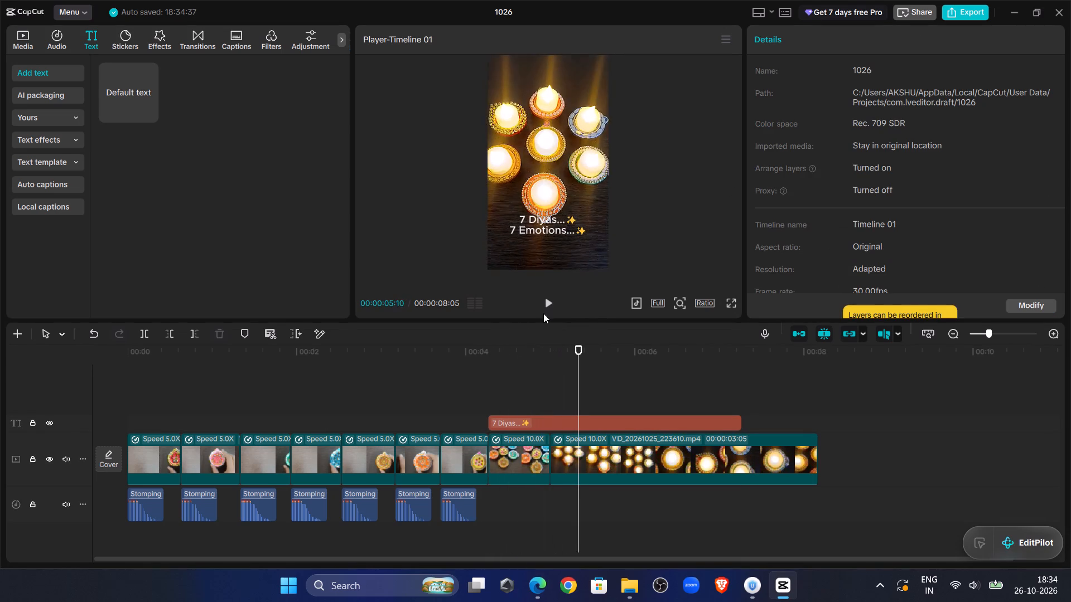
pyautogui.click(551, 374)
pyautogui.click(540, 419)
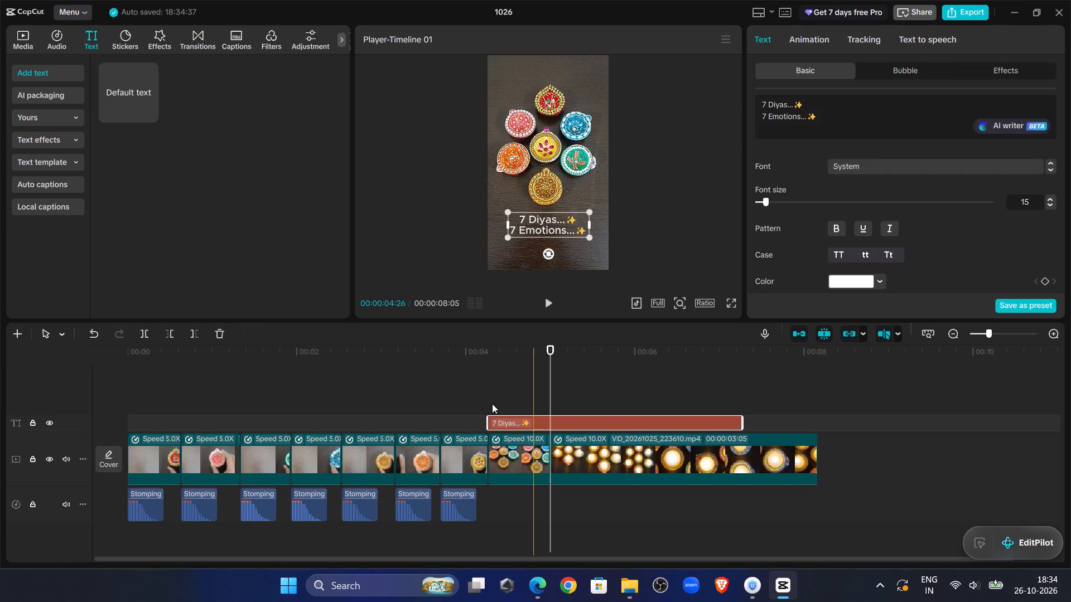
pyautogui.click(189, 330)
# Set the caption's font to Inter-Blk and apply the first preset style with white lettering.
pyautogui.click(506, 375)
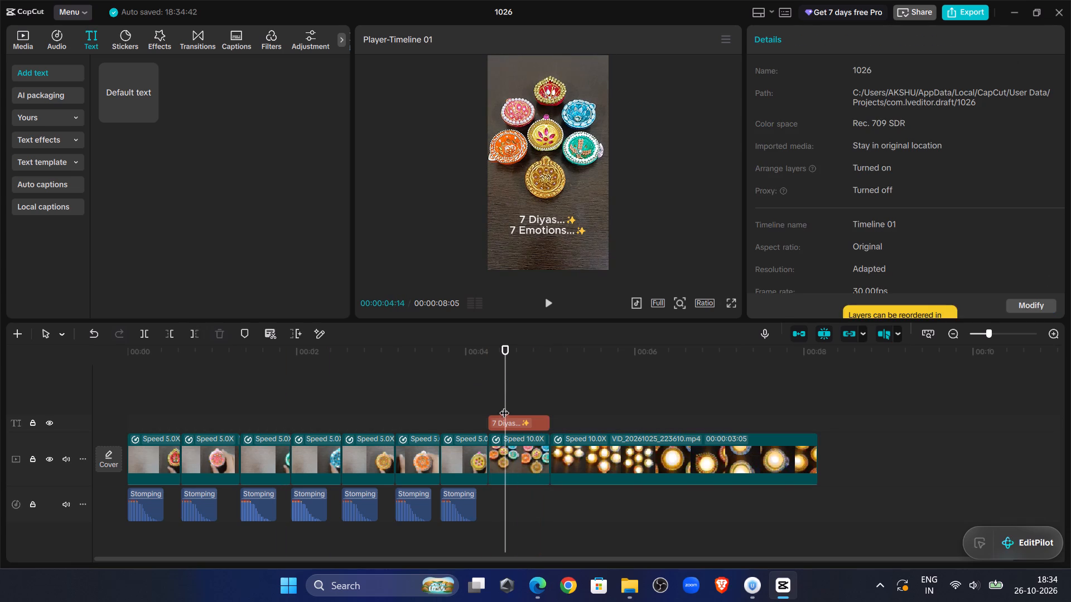
pyautogui.click(505, 417)
pyautogui.click(507, 421)
pyautogui.click(844, 168)
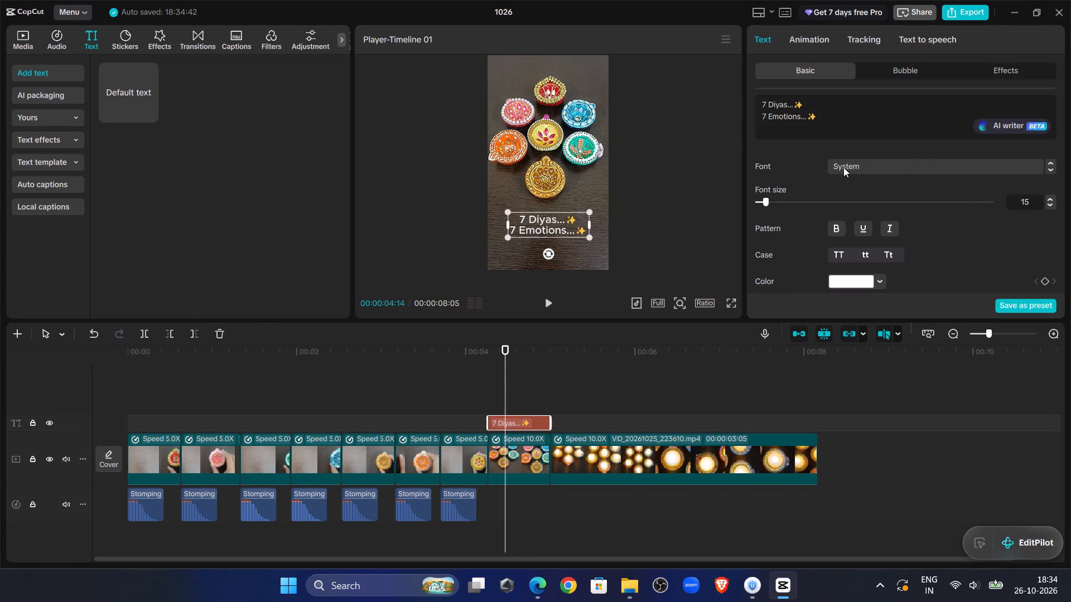
pyautogui.click(886, 359)
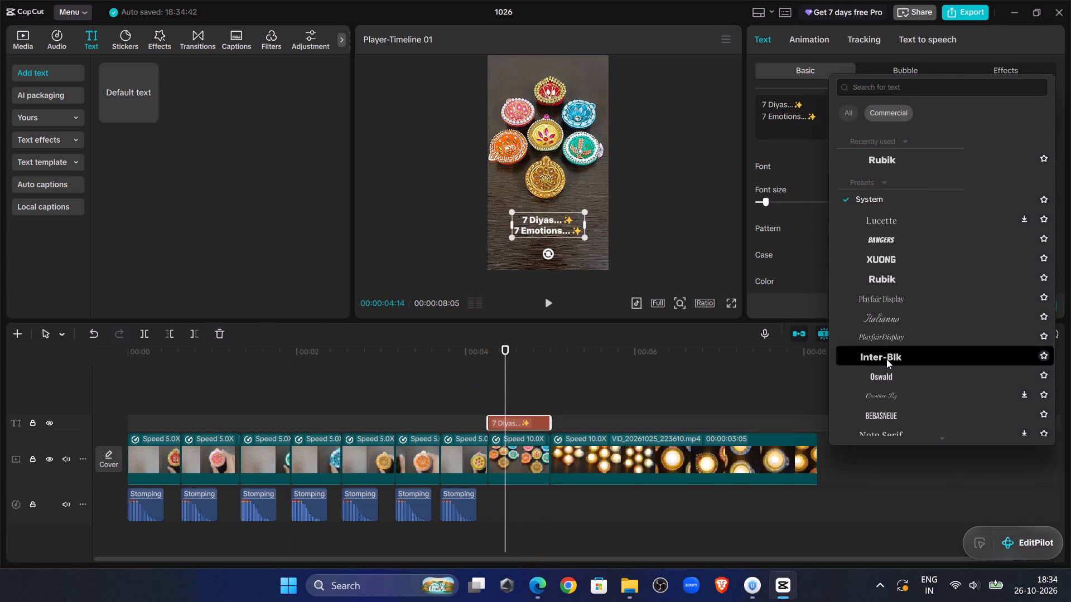
pyautogui.scroll(-8, 871, 207)
pyautogui.click(841, 176)
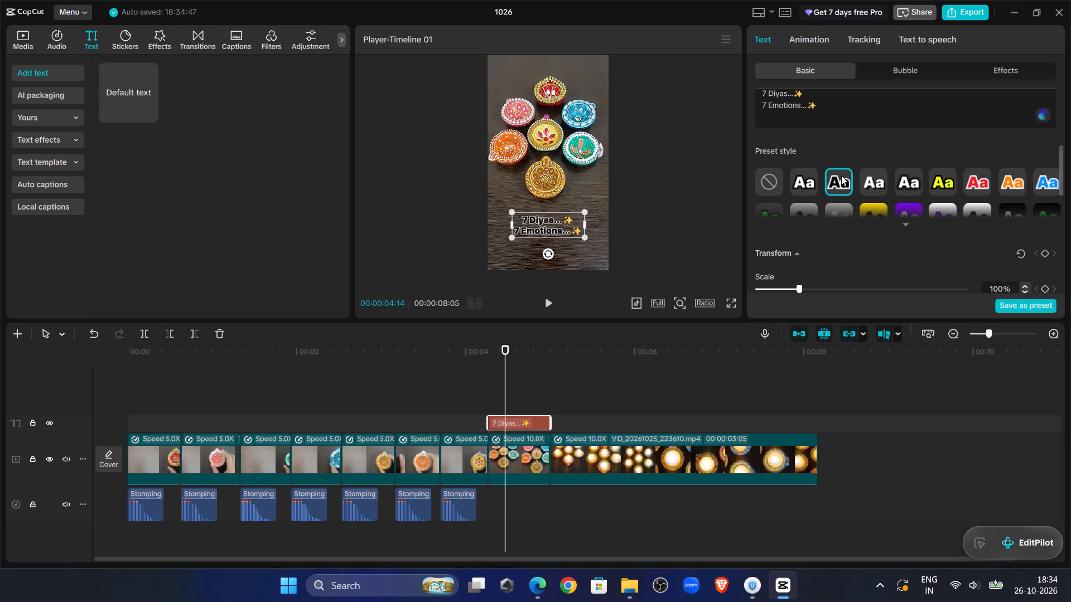
pyautogui.click(811, 190)
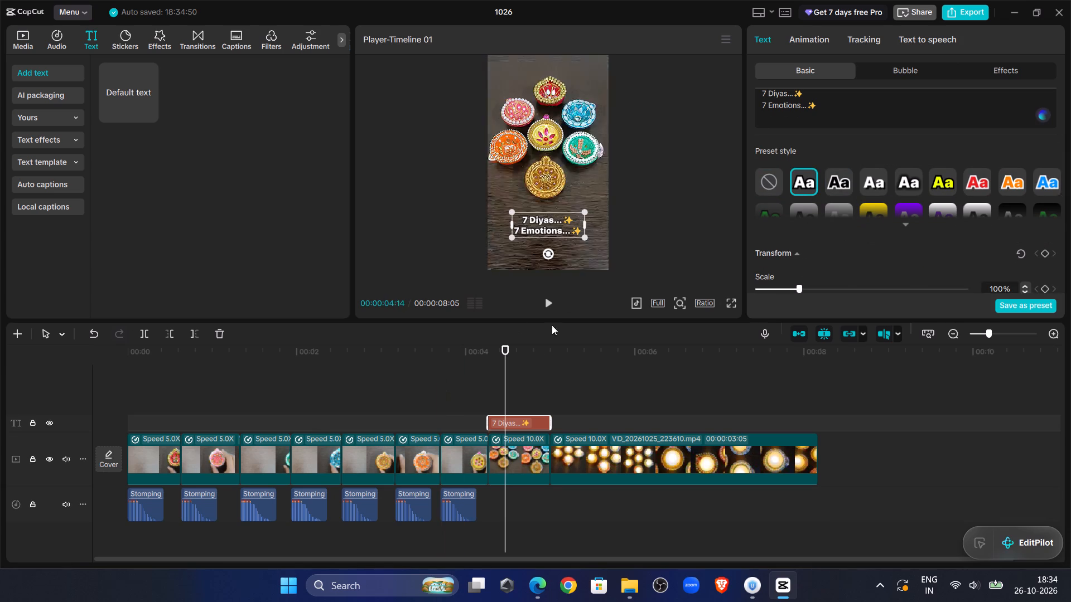
# Apply the Stellar Slide entrance animation to the "7 Diyas...✨ 7 Emotions...✨" caption.
pyautogui.click(486, 374)
pyautogui.click(504, 423)
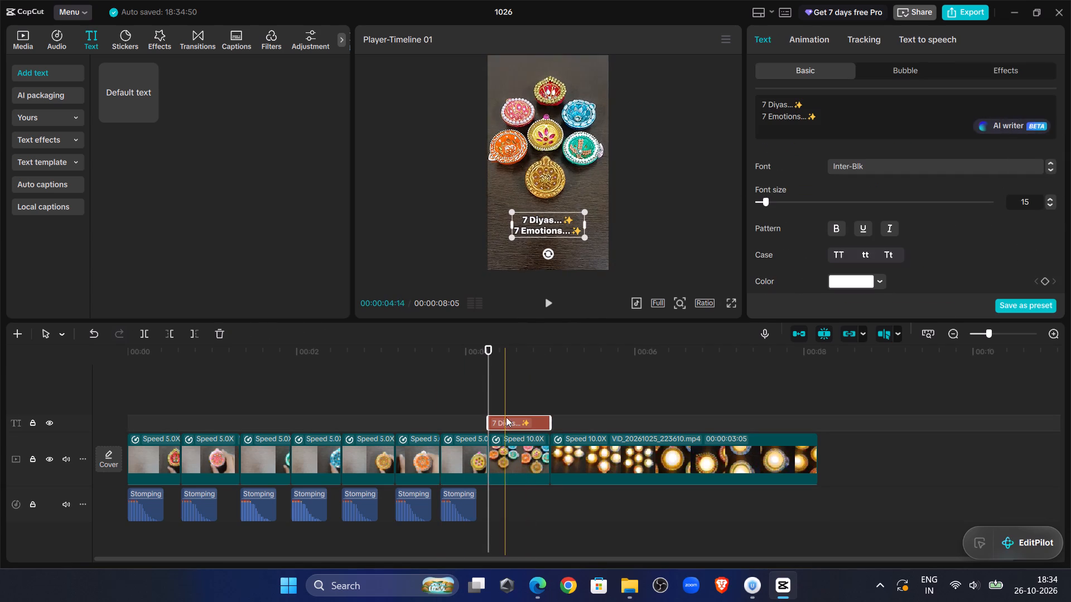
pyautogui.click(823, 38)
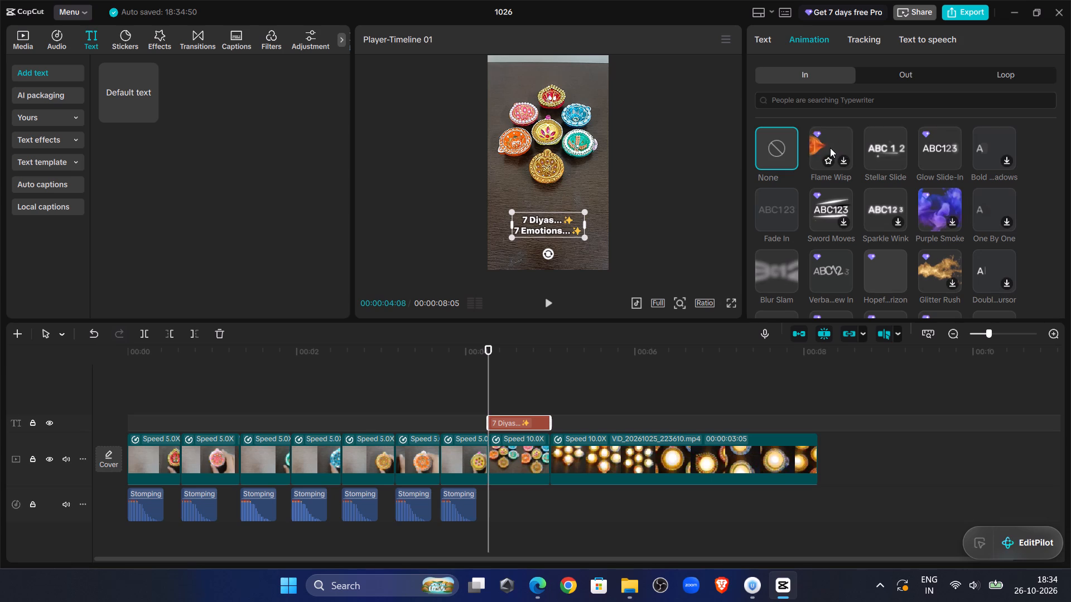
pyautogui.click(885, 145)
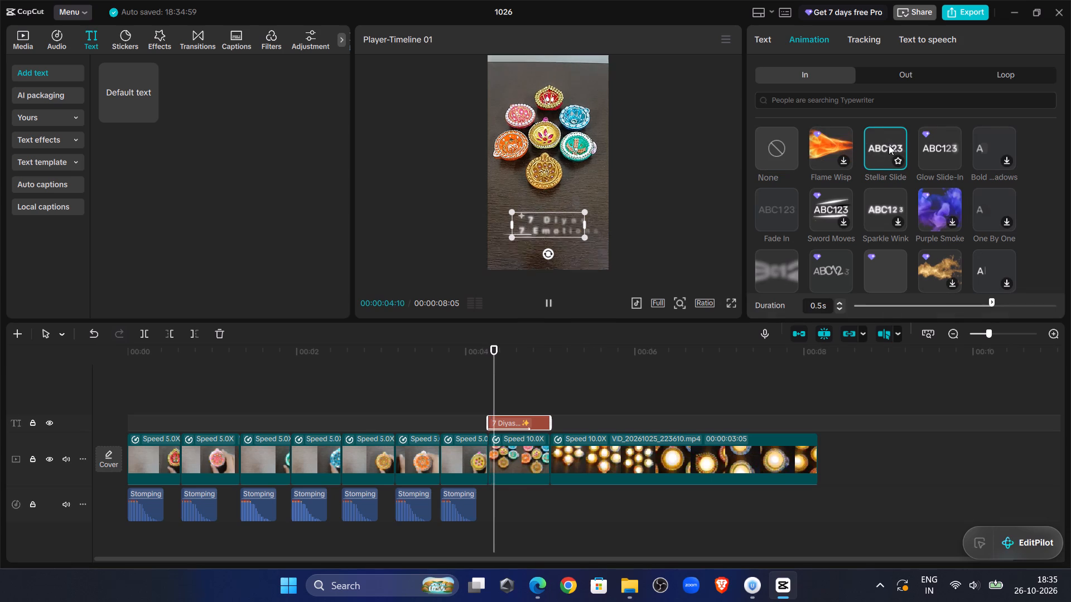
# Search the sound effects for "shine", listen to the first two results, and clear the search.
pyautogui.click(491, 381)
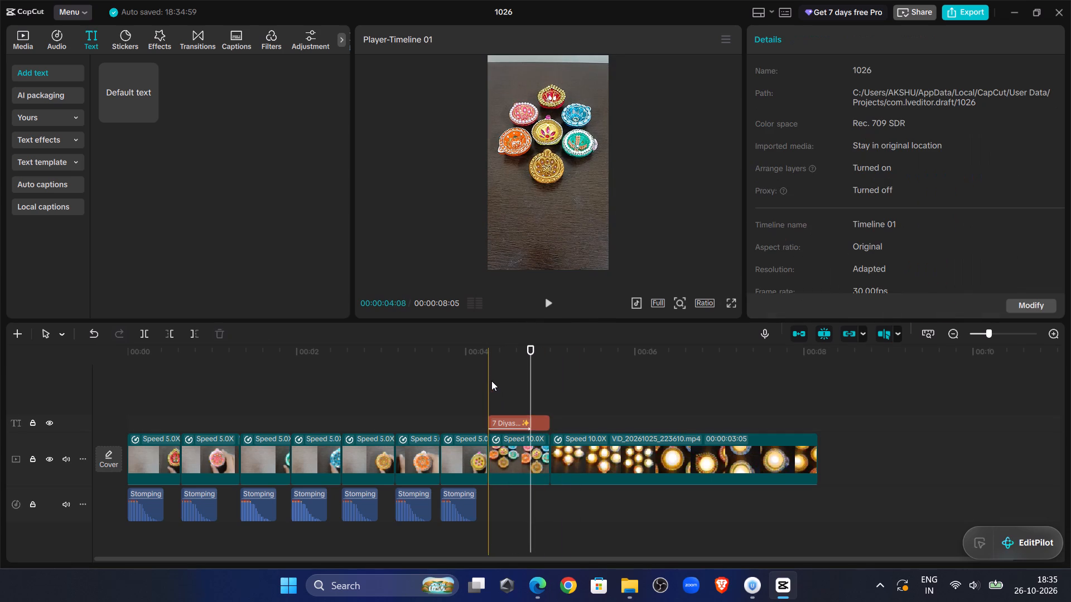
pyautogui.click(52, 39)
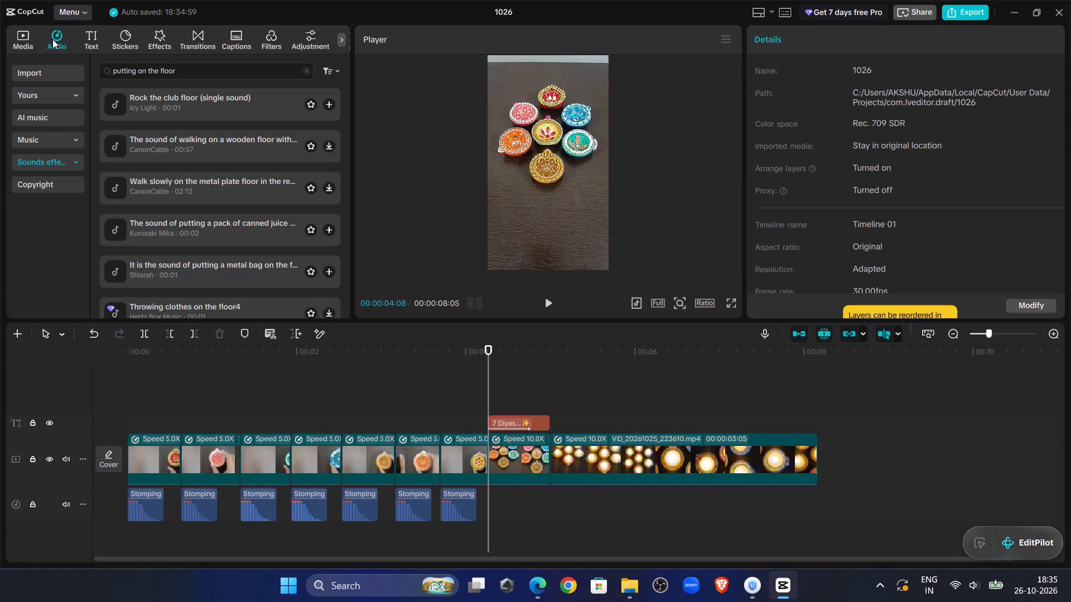
pyautogui.moveTo(190, 69); pyautogui.dragTo(75, 50)
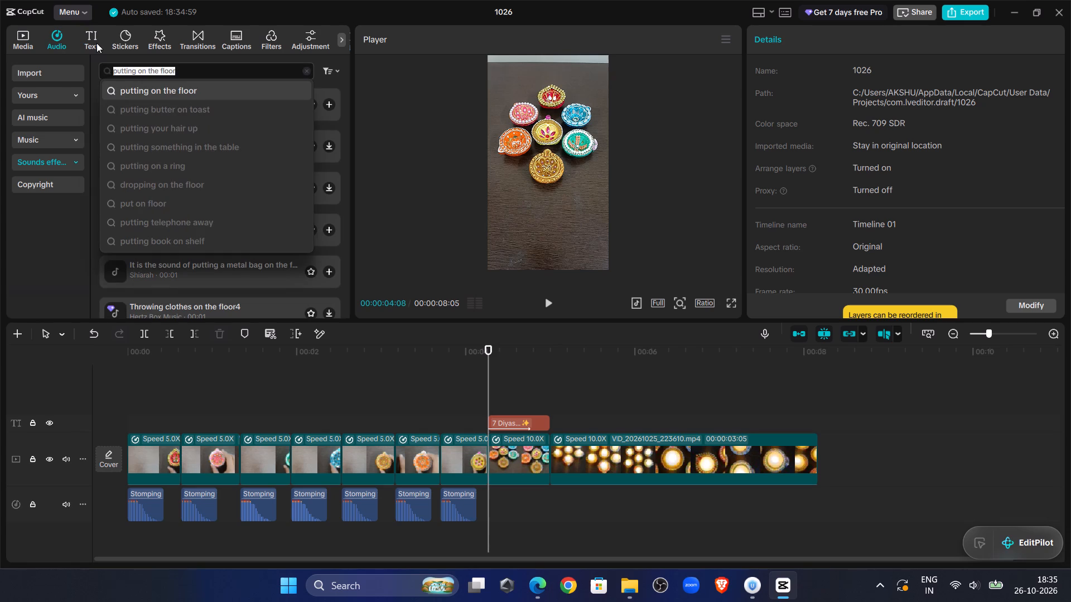
pyautogui.press('BackSpace')
pyautogui.write('shine')
pyautogui.press('Return')
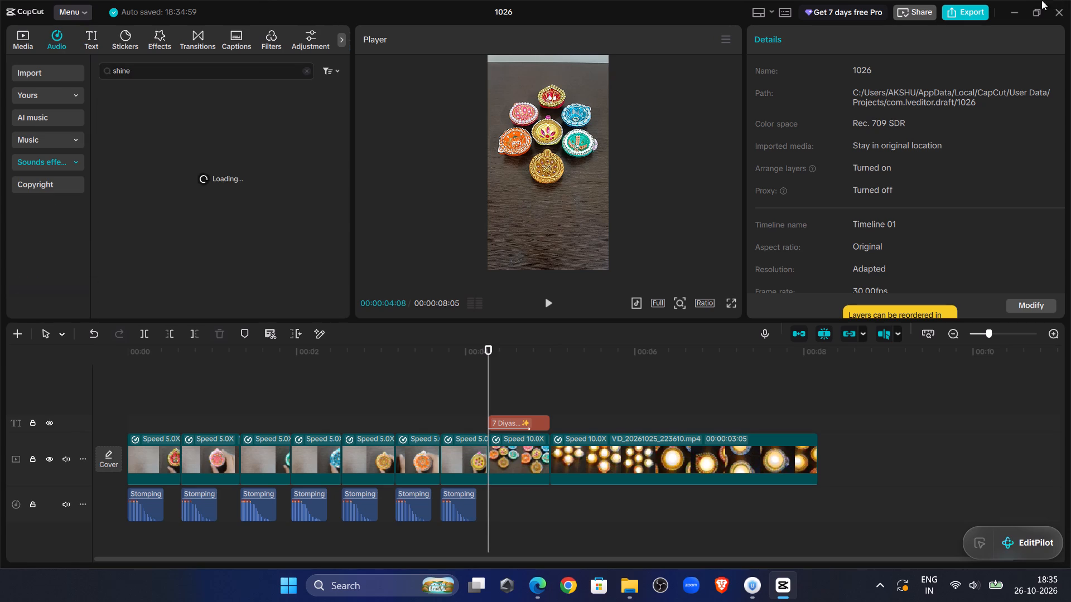
pyautogui.click(171, 111)
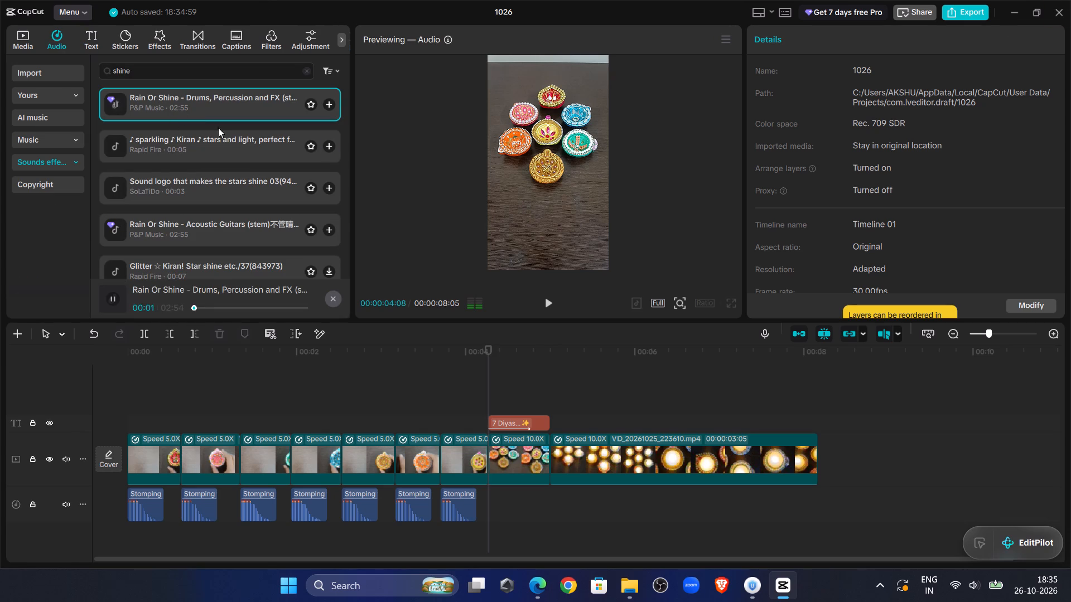
pyautogui.click(225, 142)
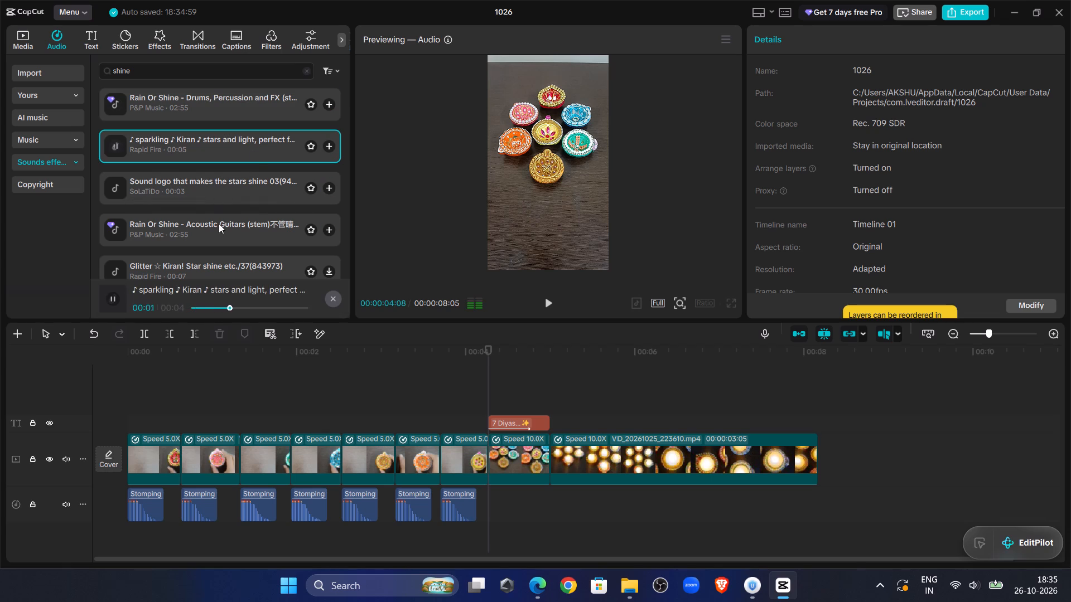
pyautogui.click(306, 70)
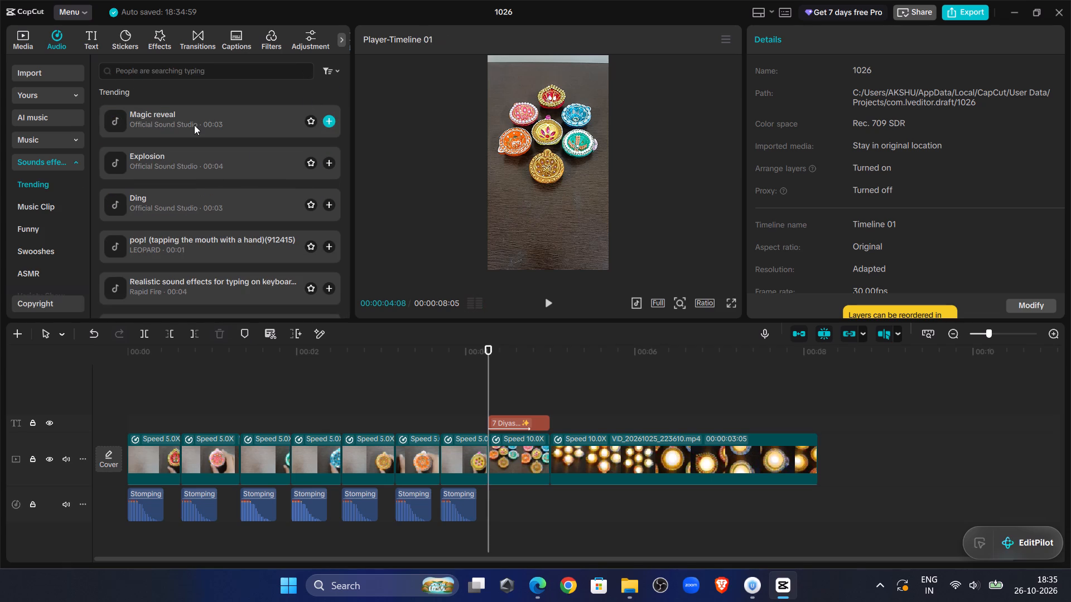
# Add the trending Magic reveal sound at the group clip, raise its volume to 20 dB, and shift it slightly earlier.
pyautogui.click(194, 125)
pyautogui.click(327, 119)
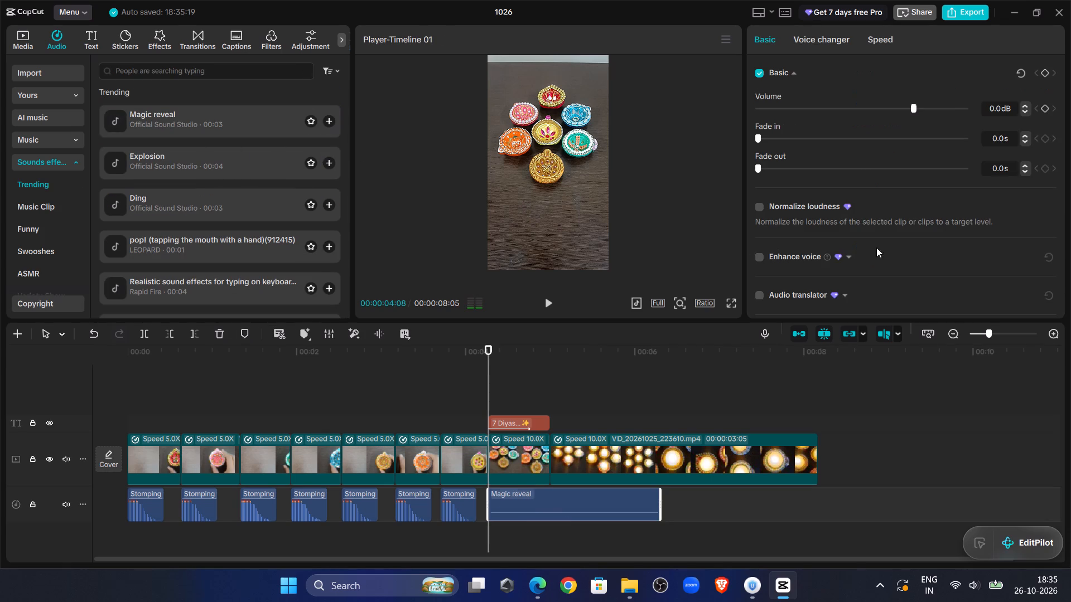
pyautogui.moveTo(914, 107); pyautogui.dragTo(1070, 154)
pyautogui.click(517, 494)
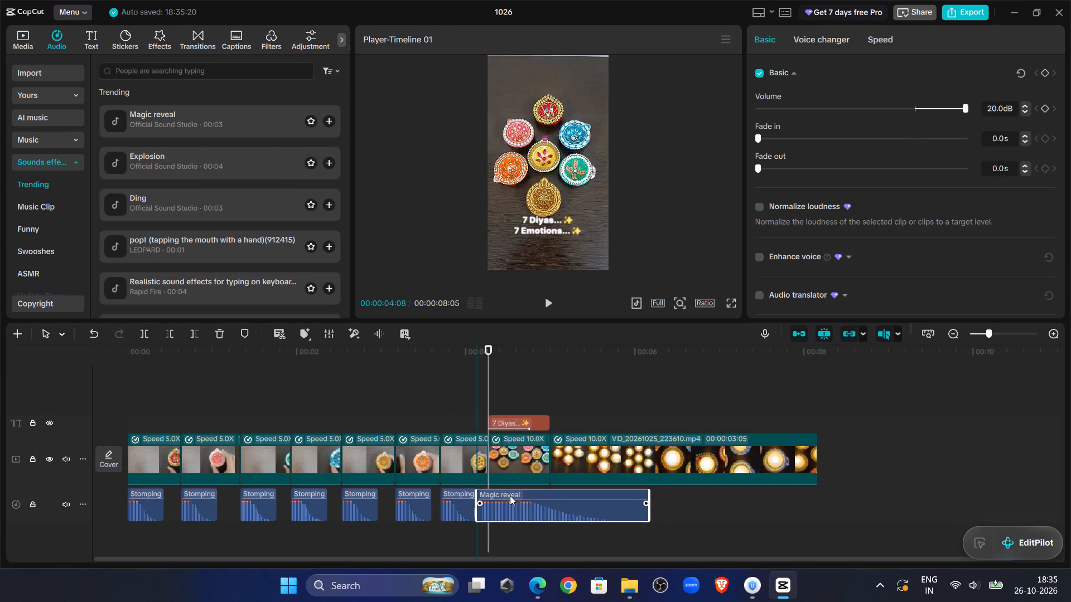
# Play the part around the group clip to check the Magic reveal sound against the caption.
pyautogui.click(467, 405)
pyautogui.click(558, 300)
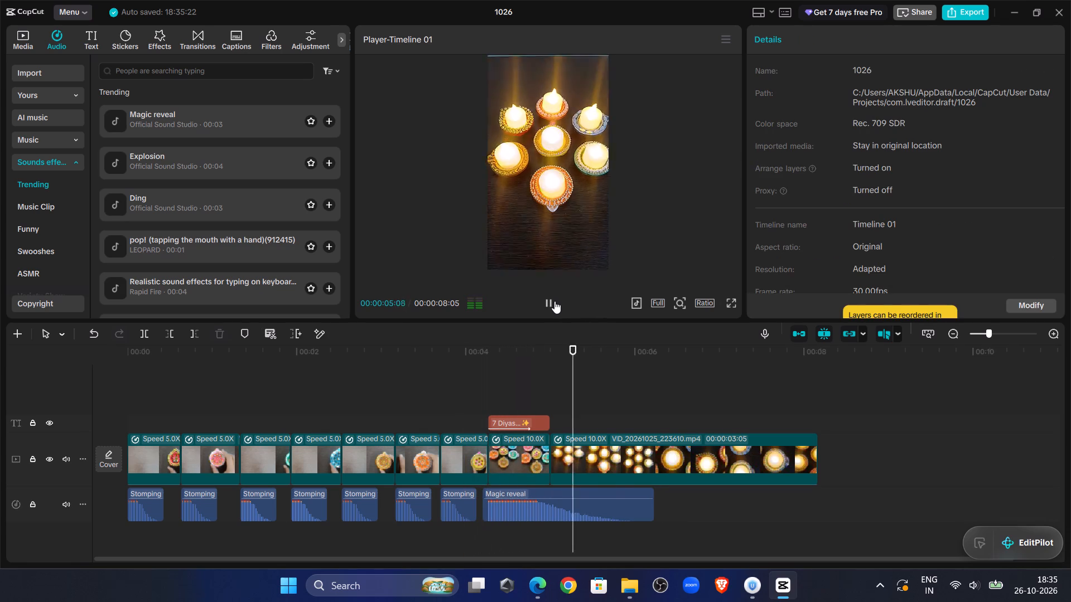
pyautogui.click(554, 301)
pyautogui.click(486, 380)
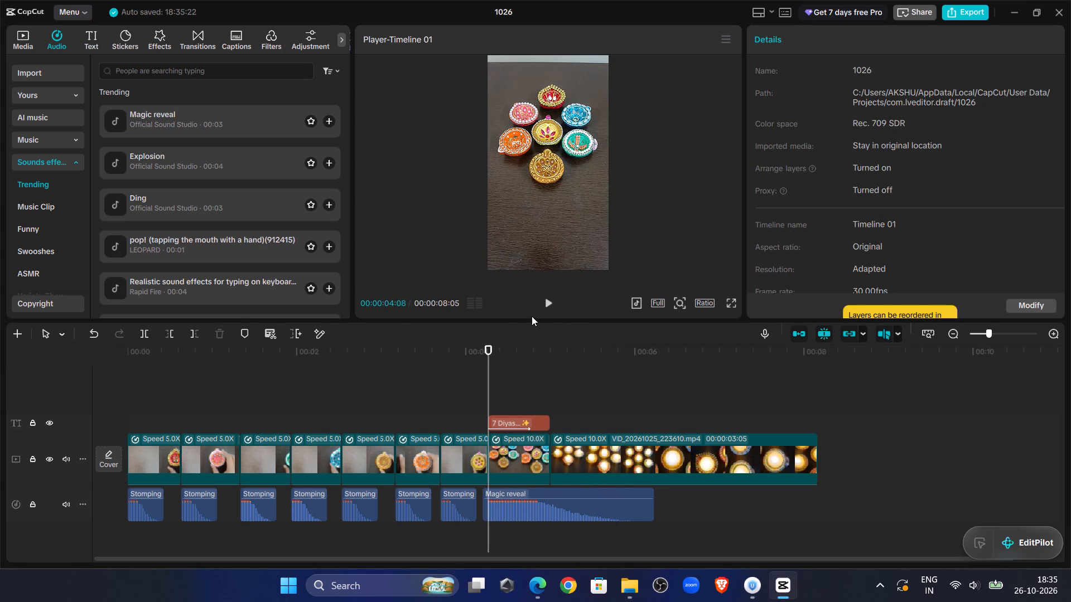
pyautogui.click(543, 312)
pyautogui.click(543, 304)
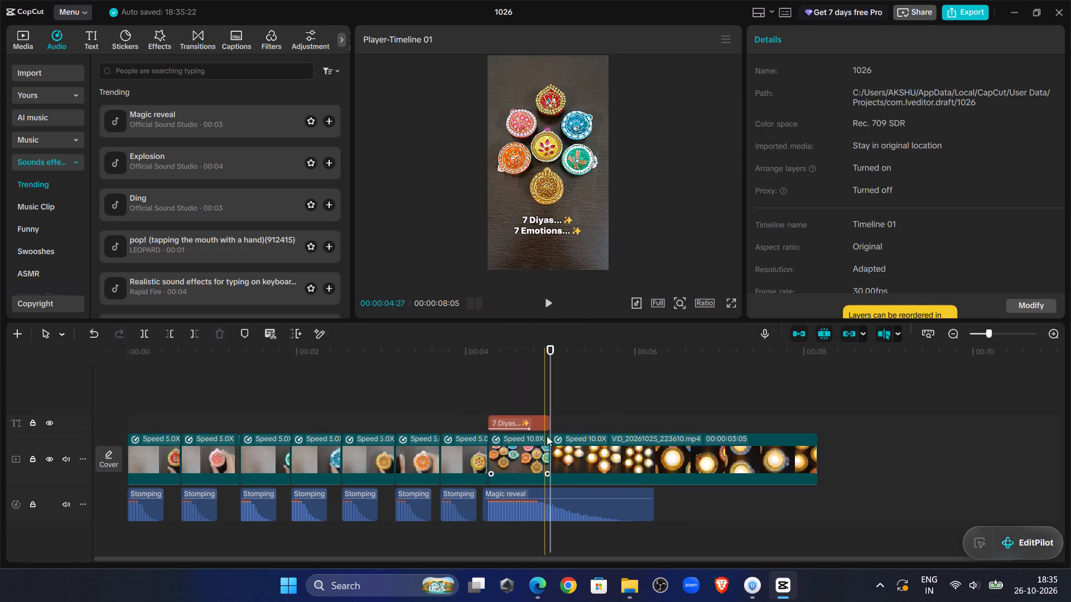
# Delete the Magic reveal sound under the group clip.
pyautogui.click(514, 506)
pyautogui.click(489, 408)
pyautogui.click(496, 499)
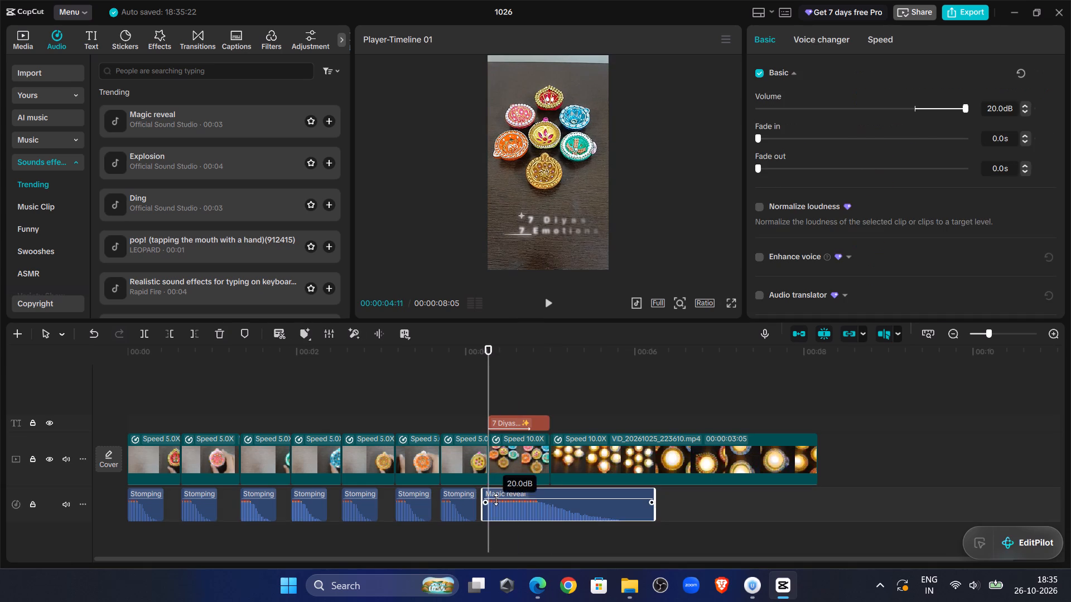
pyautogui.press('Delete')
# Add the trending Ding sound at the start of the 10x group clip.
pyautogui.click(183, 201)
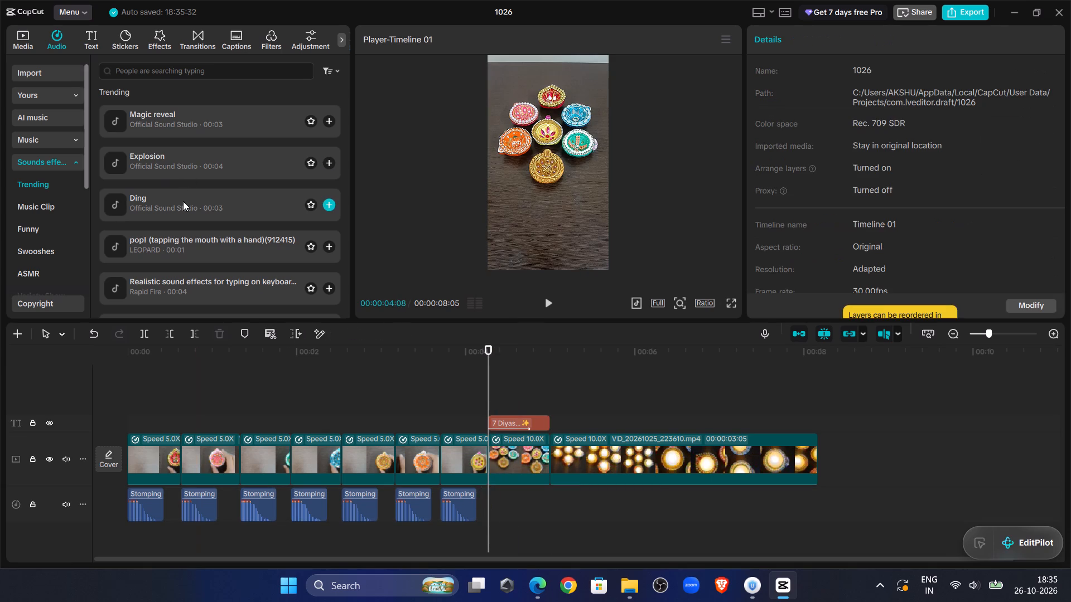
pyautogui.click(330, 205)
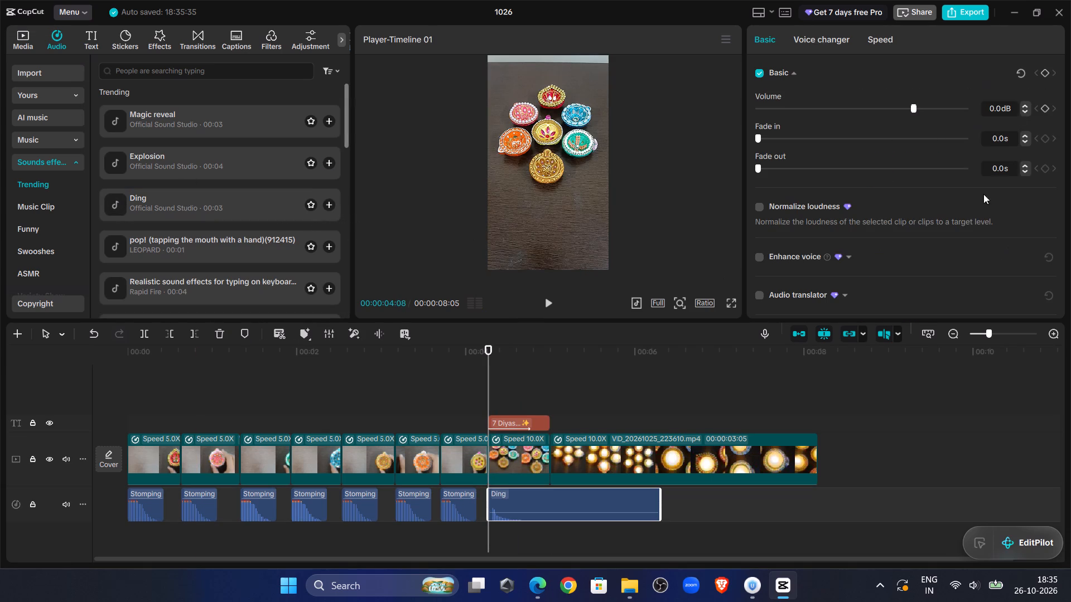
# Raise the Ding sound's volume to 20 dB and shift it slightly earlier than the group clip's start.
pyautogui.moveTo(912, 111); pyautogui.dragTo(1070, 182)
pyautogui.moveTo(510, 495); pyautogui.dragTo(505, 493)
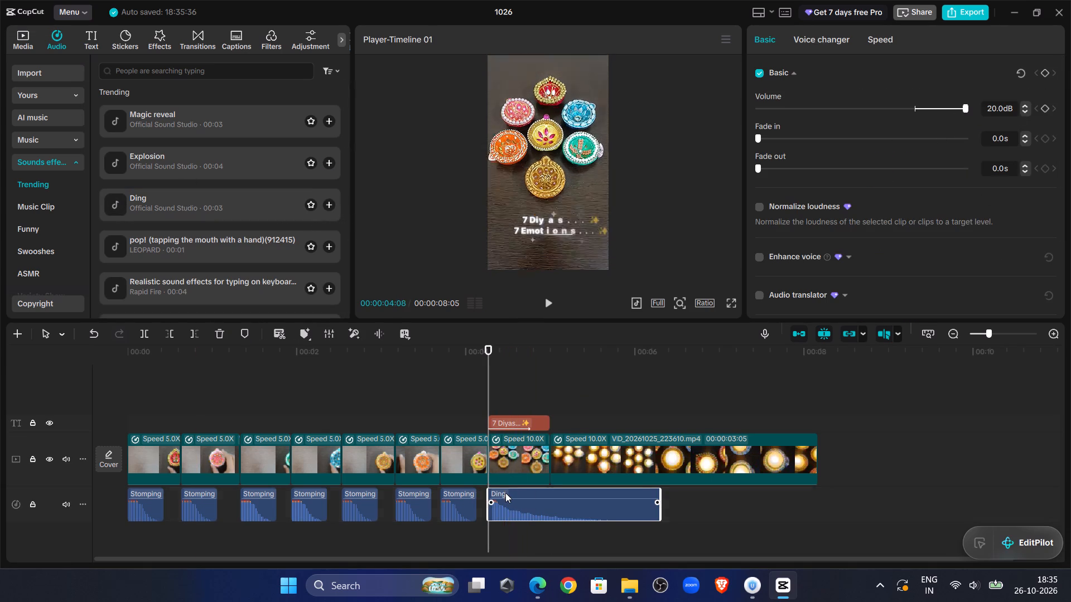
pyautogui.moveTo(505, 493); pyautogui.dragTo(505, 492)
# Play and scrub through the group clip to check the Ding sound's timing against the caption.
pyautogui.click(457, 373)
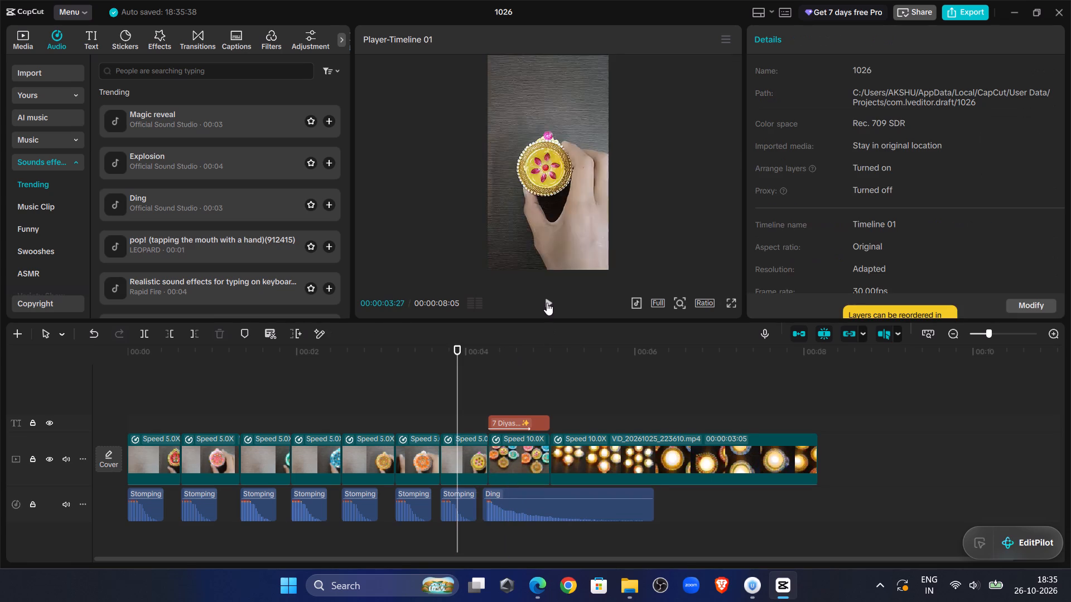
pyautogui.click(547, 303)
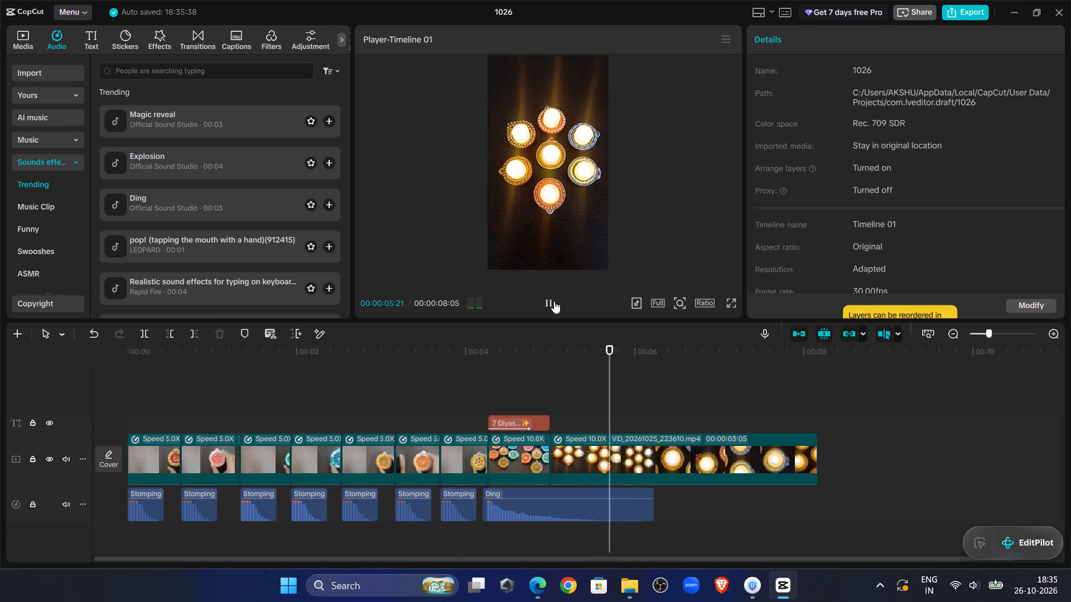
pyautogui.click(554, 301)
pyautogui.click(539, 376)
pyautogui.moveTo(539, 376); pyautogui.dragTo(597, 409)
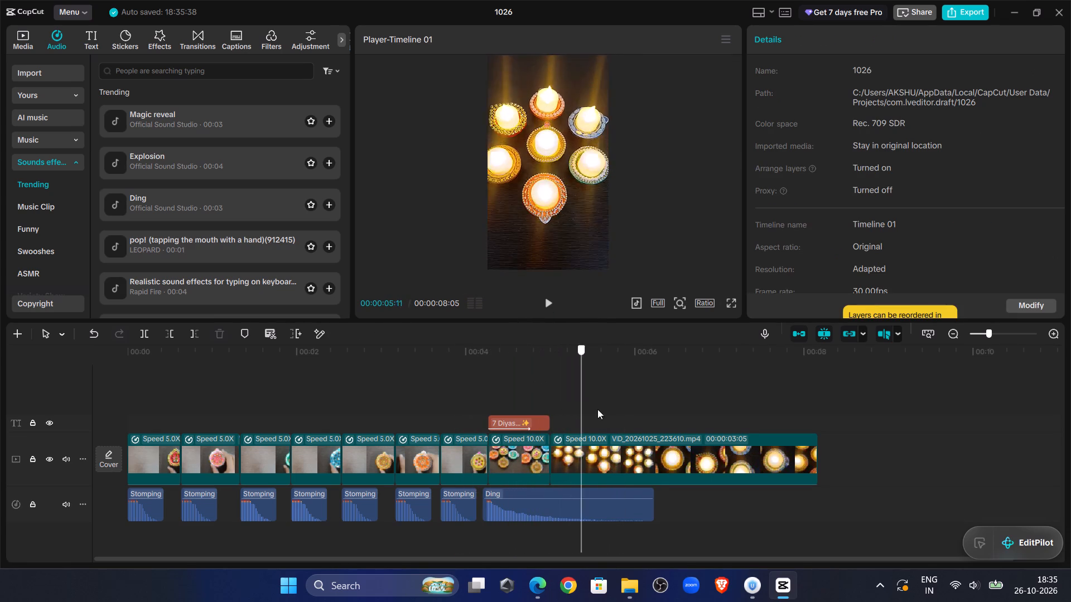
pyautogui.moveTo(597, 409); pyautogui.dragTo(490, 394)
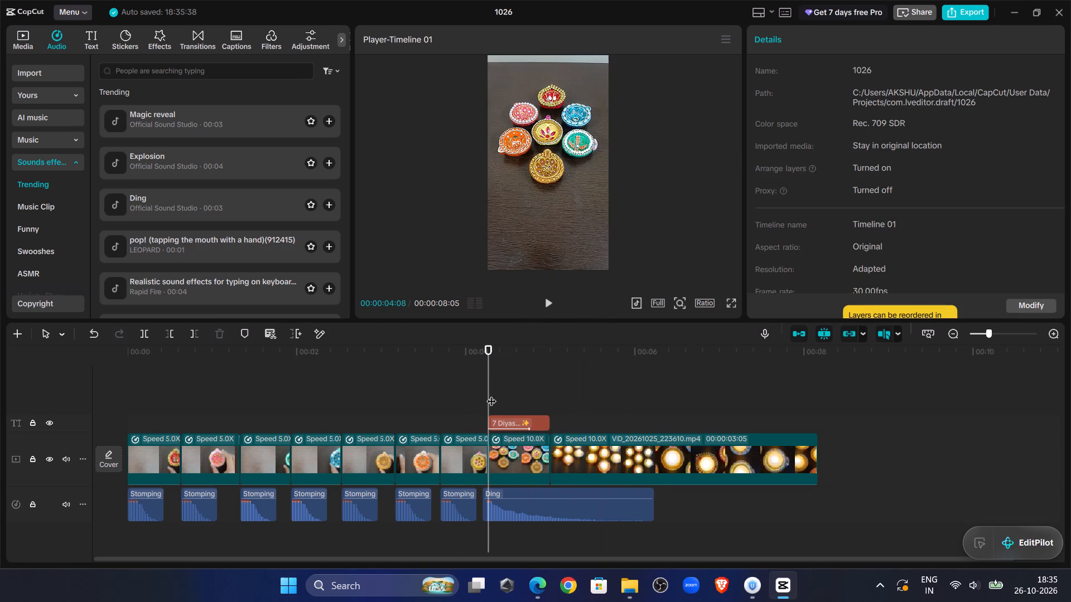
pyautogui.click(550, 293)
pyautogui.doubleClick(549, 298)
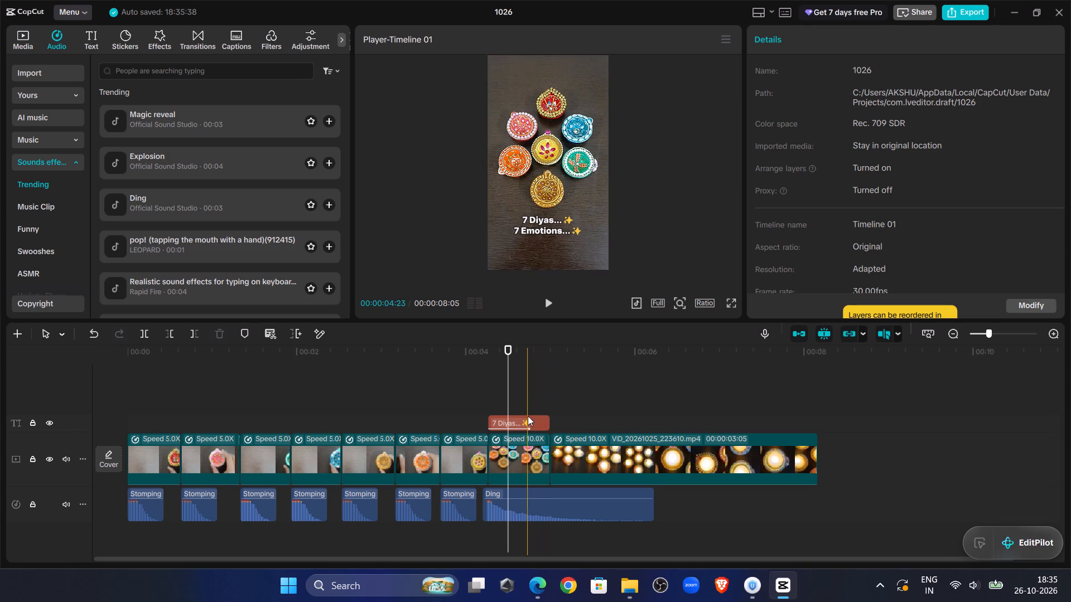
# Shorten the duration of the "7 Diyas... 7 Emotions..." caption's Stellar Slide entrance animation.
pyautogui.click(524, 419)
pyautogui.click(809, 41)
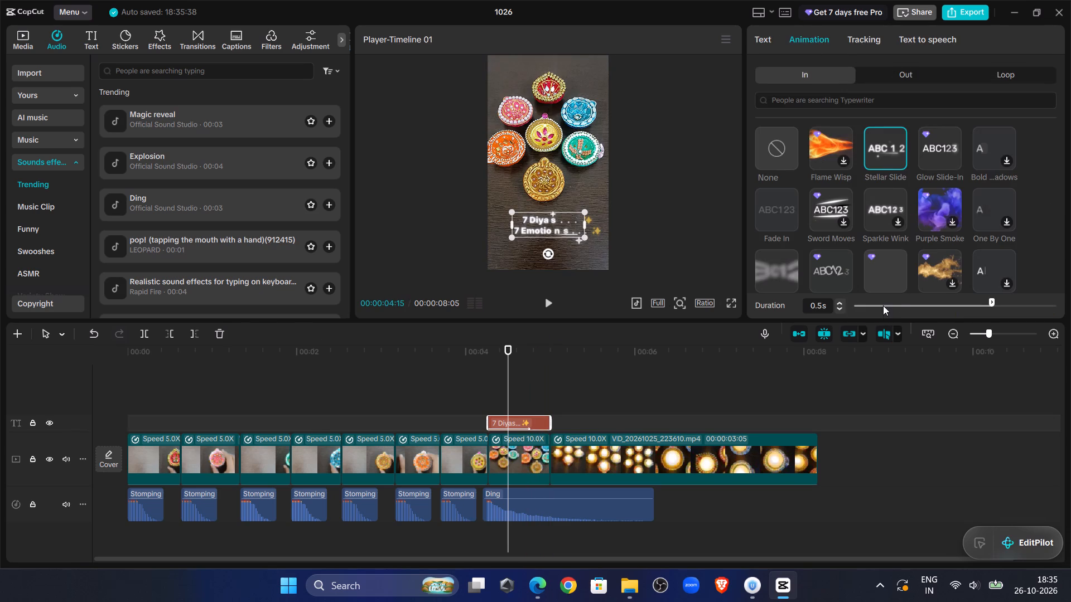
pyautogui.click(883, 305)
# Play from the start of the group clip to check the quicker caption entrance.
pyautogui.click(487, 391)
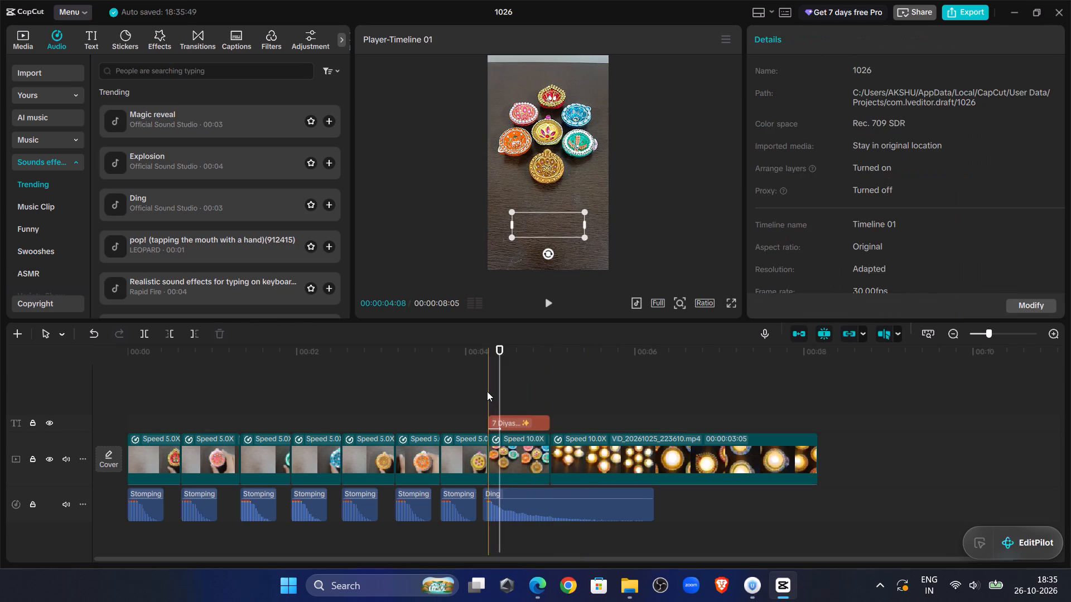
pyautogui.click(547, 299)
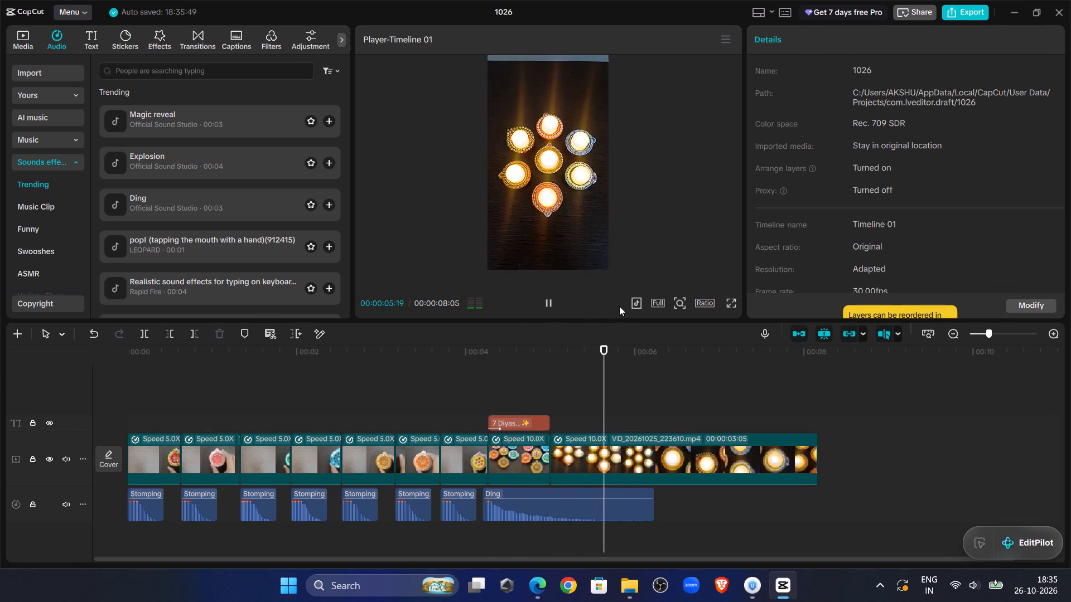
# Copy the "7 Diyas... 7 Emotions..." caption and paste it at the start of the lit diyas clip.
pyautogui.doubleClick(553, 376)
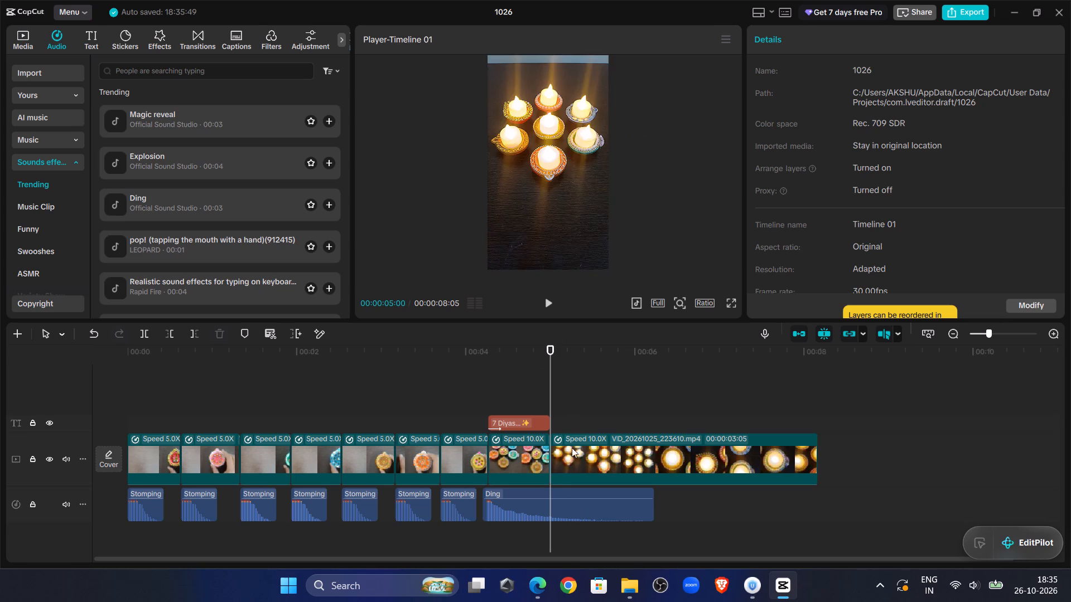
pyautogui.click(527, 424)
pyautogui.hotkey('ctrl', 'c')
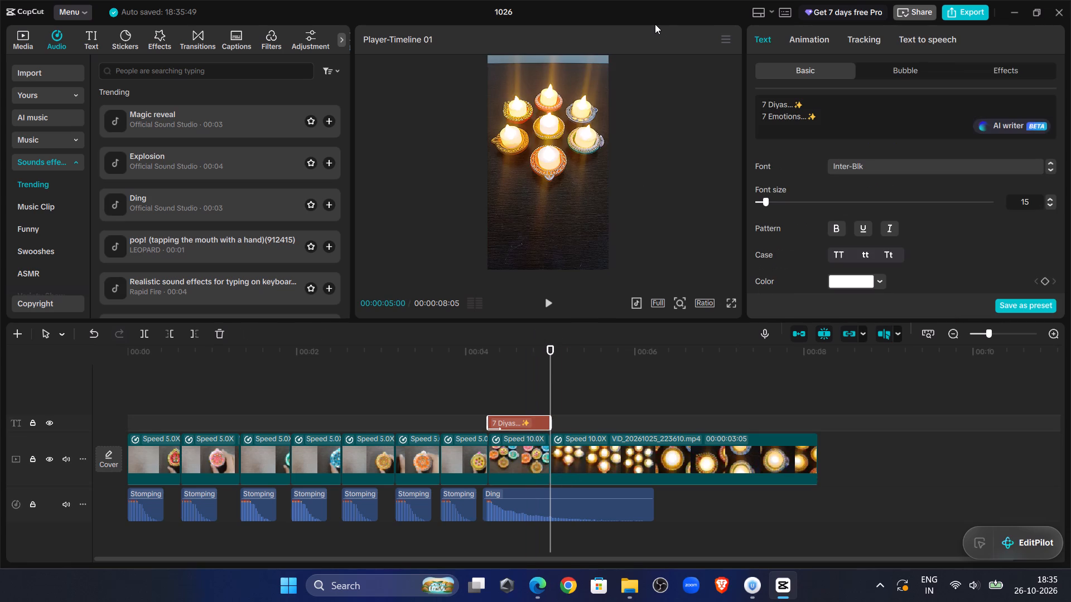
pyautogui.hotkey('ctrl', 'v')
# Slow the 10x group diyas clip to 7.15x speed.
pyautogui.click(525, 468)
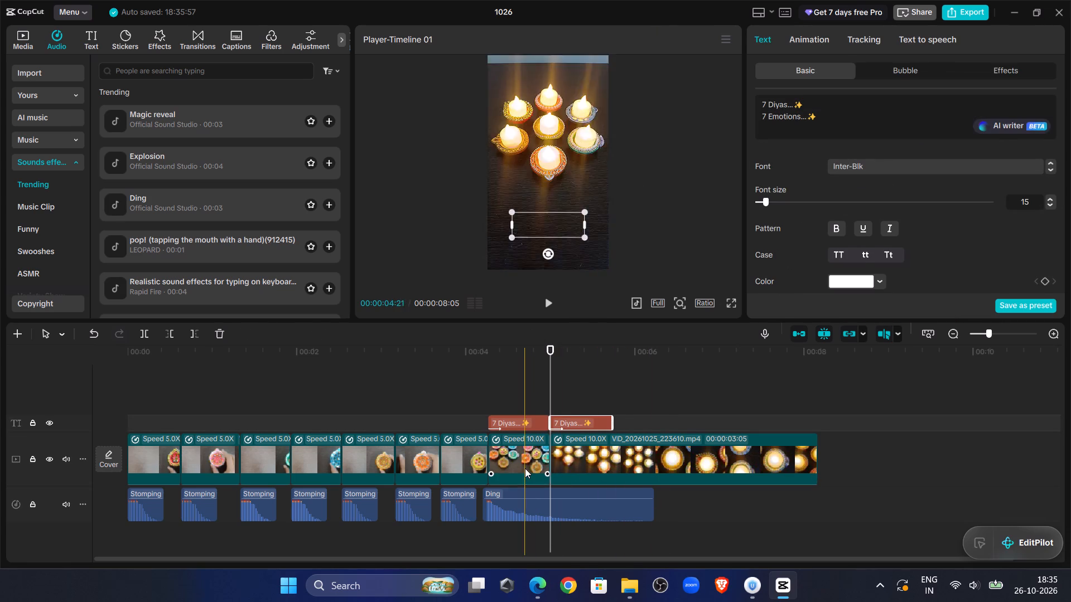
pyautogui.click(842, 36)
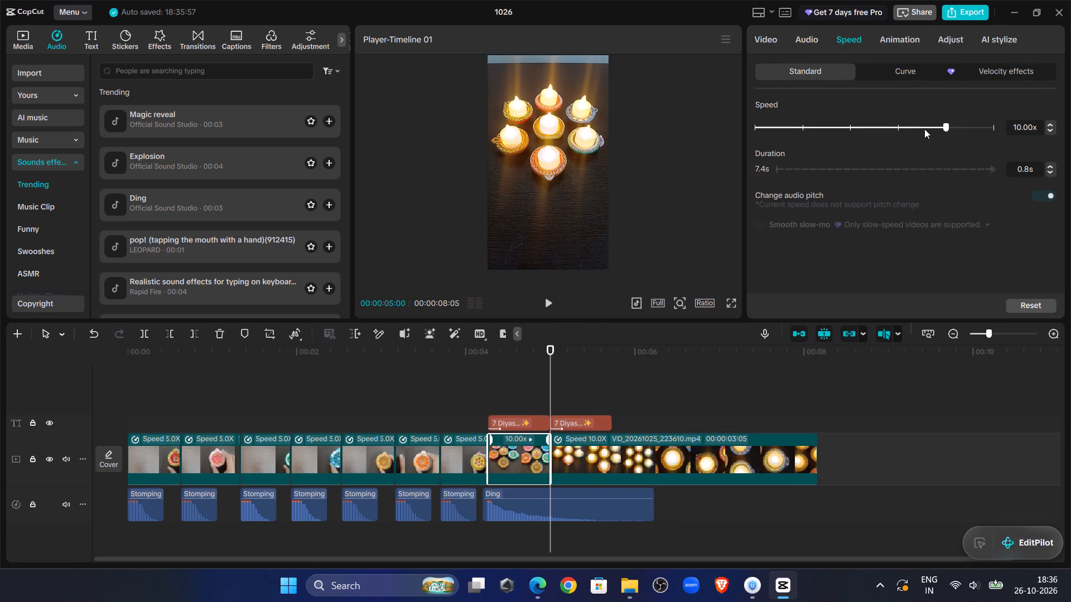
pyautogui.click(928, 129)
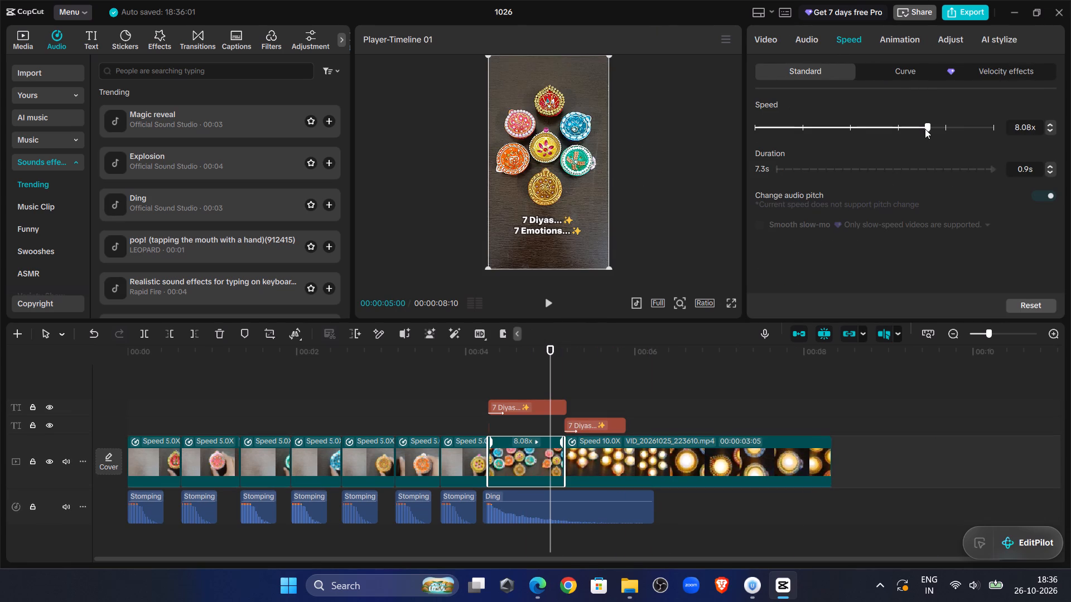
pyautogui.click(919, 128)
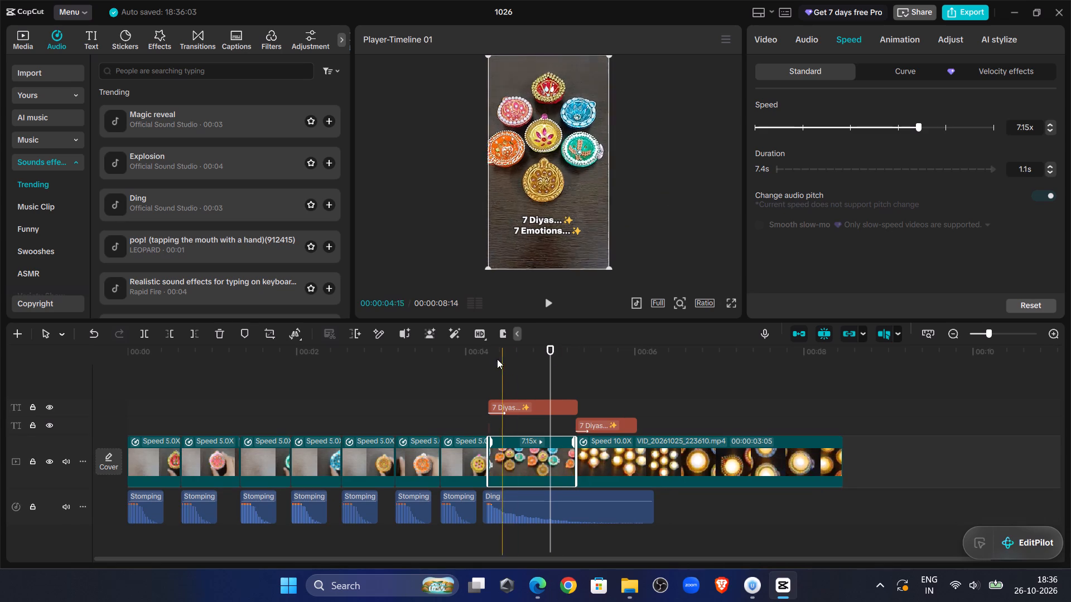
# Play the slowed group clip through to the start of the lit diyas clip to check its pacing.
pyautogui.click(486, 355)
pyautogui.click(544, 301)
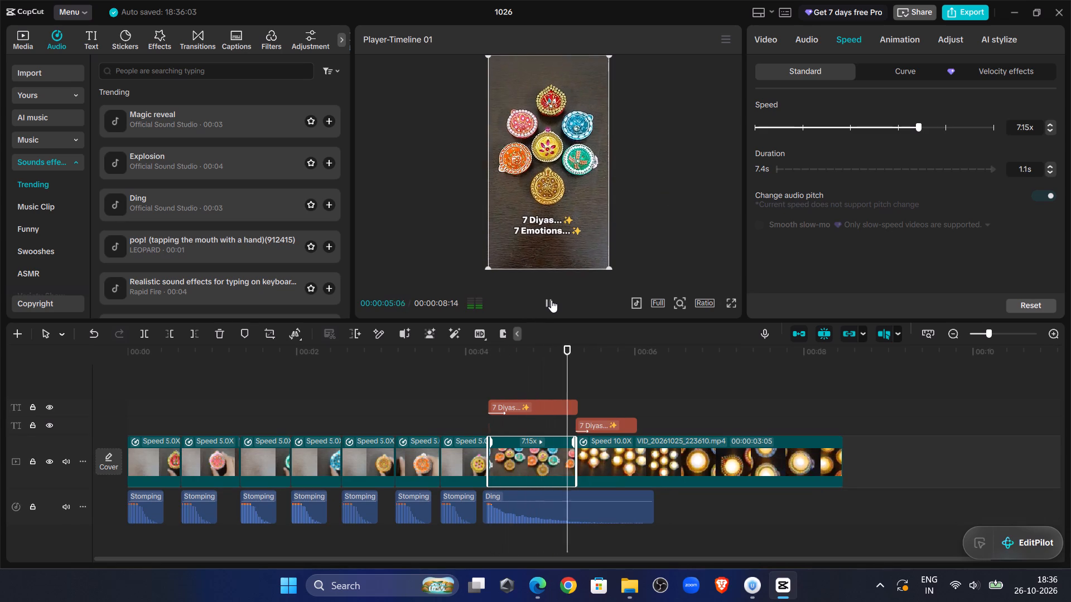
pyautogui.click(551, 300)
pyautogui.click(580, 382)
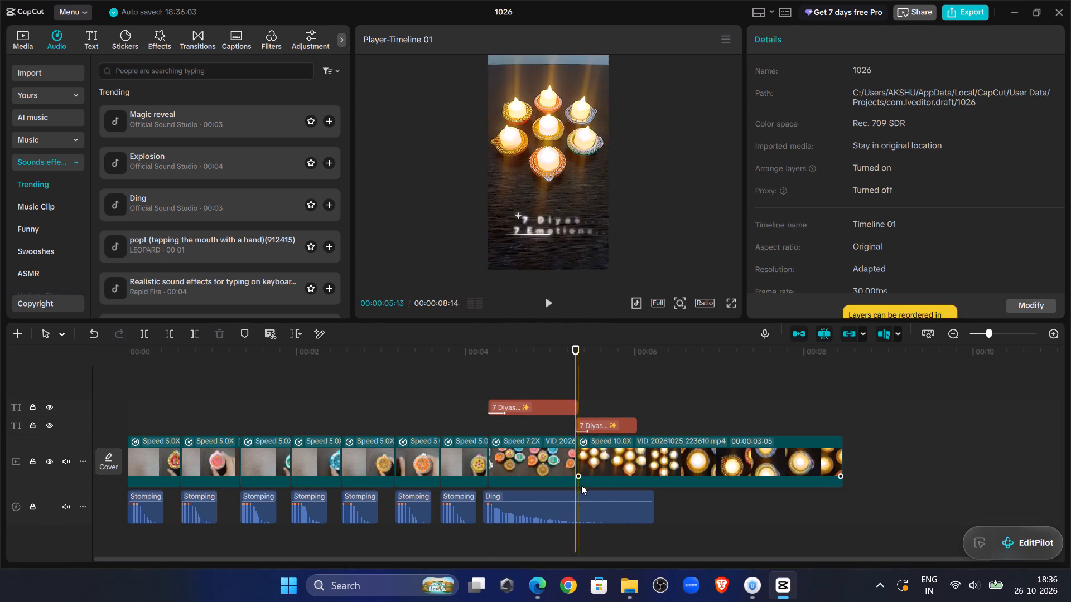
# Reduce the group diyas clip's speed to about 6.3x.
pyautogui.click(567, 453)
pyautogui.click(845, 35)
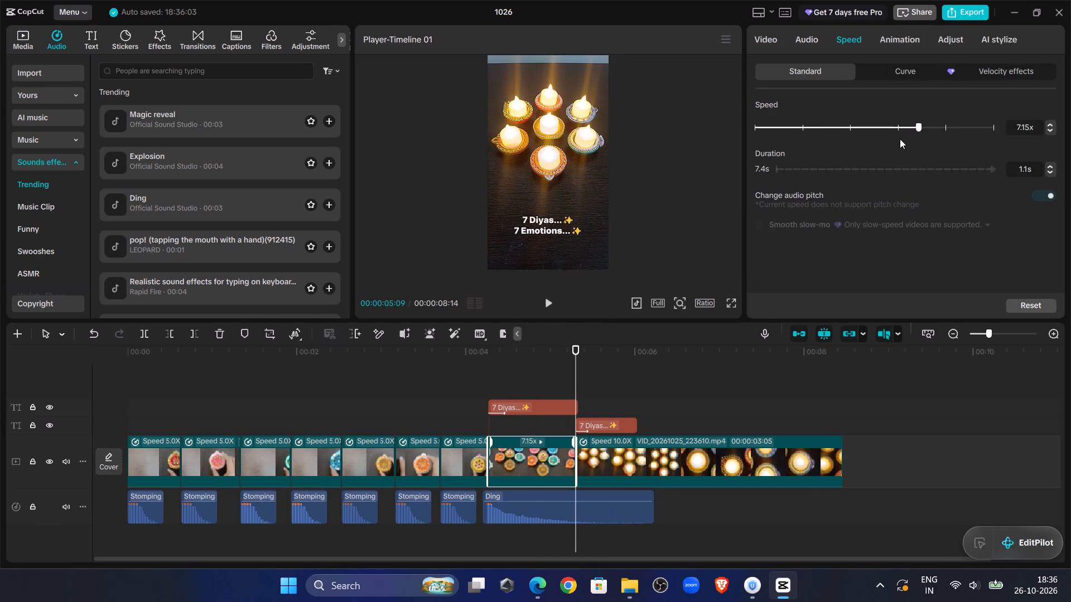
pyautogui.click(912, 127)
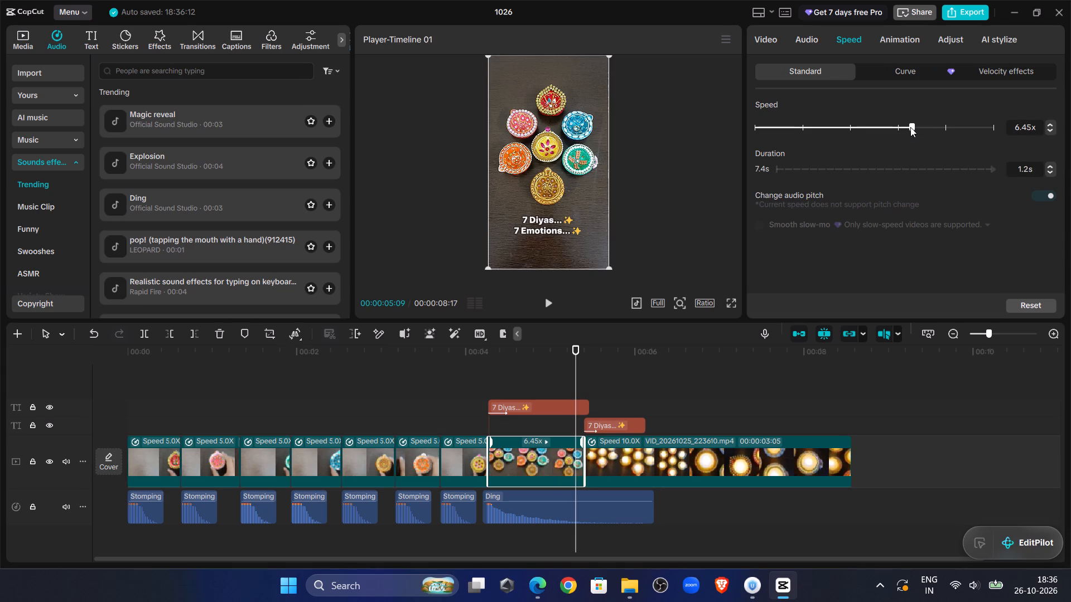
pyautogui.click(910, 127)
# Play from the start of the group clip into the lit diyas clip to check the pacing and captions.
pyautogui.click(488, 375)
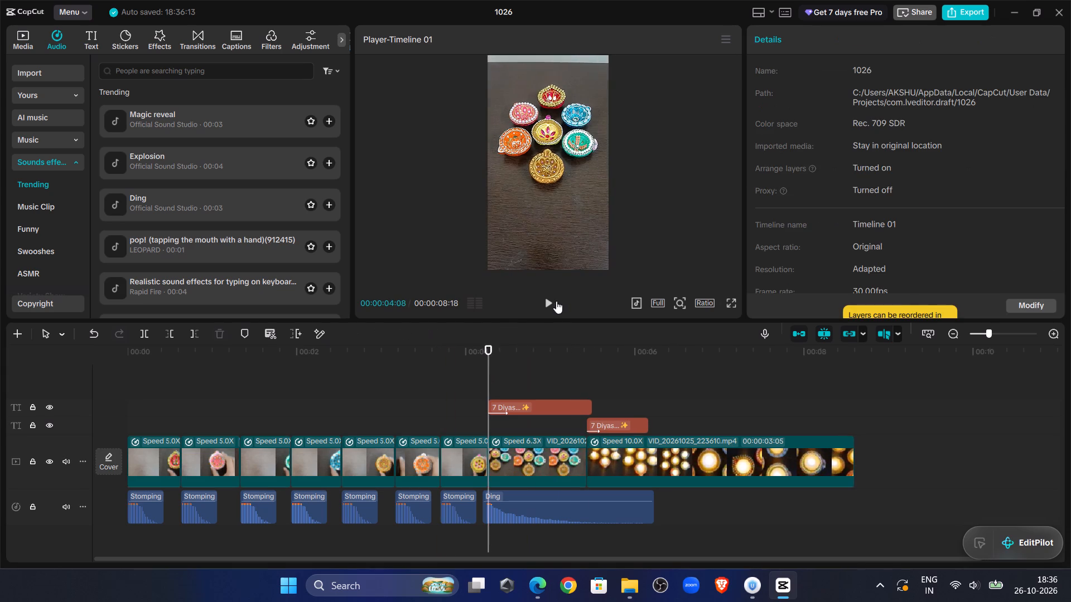
pyautogui.click(550, 299)
pyautogui.click(557, 300)
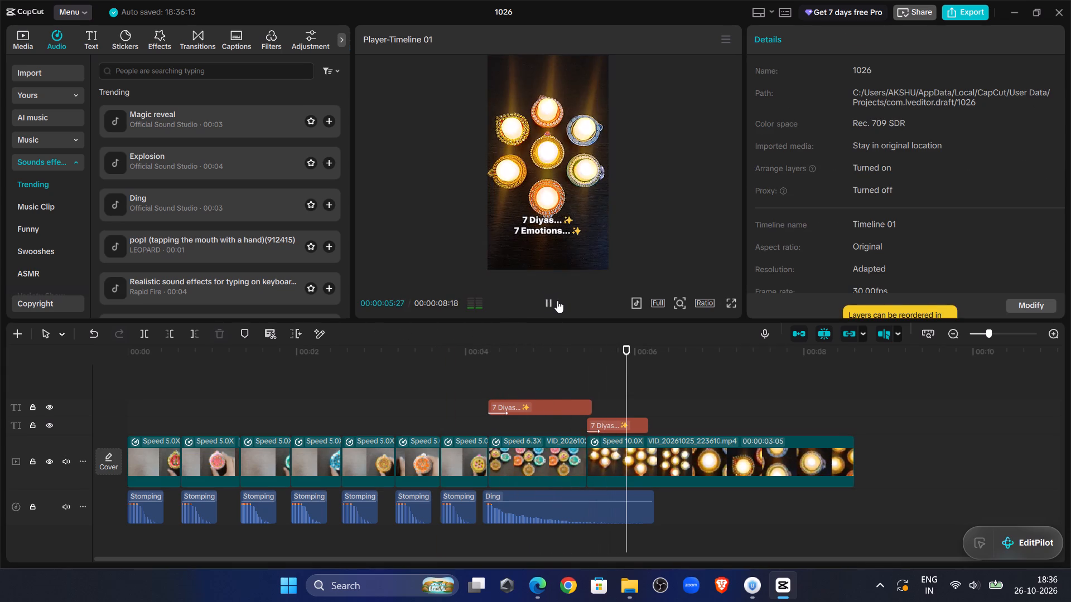
# Trim the end of the first caption to the cut between the group clip and the lit diyas clip.
pyautogui.click(587, 371)
pyautogui.click(572, 405)
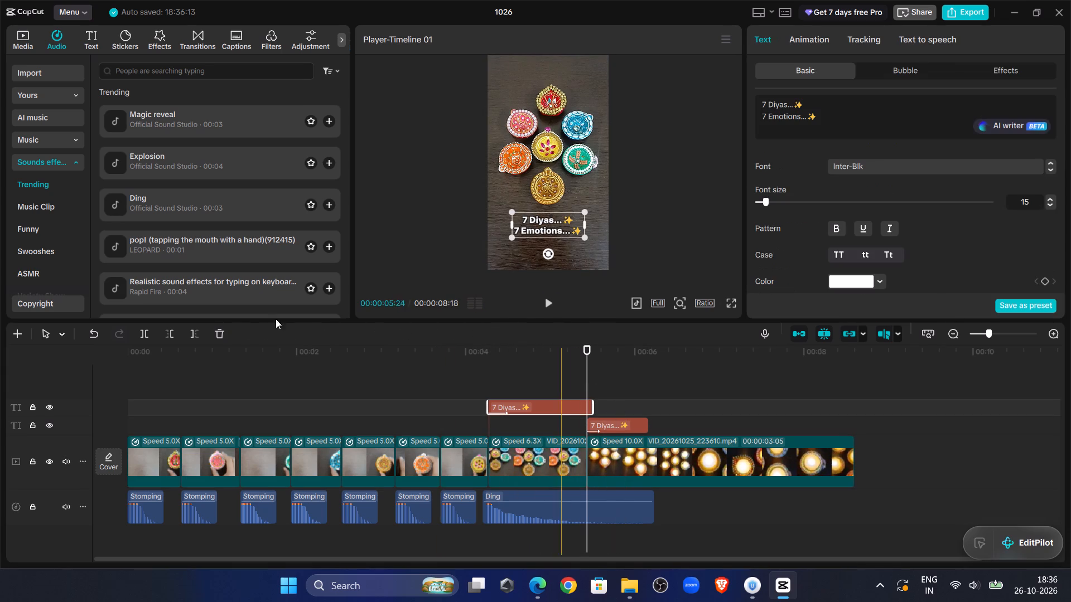
pyautogui.click(192, 336)
# Play across the cut between the group clip and the lit diyas clip to check the caption change.
pyautogui.click(542, 373)
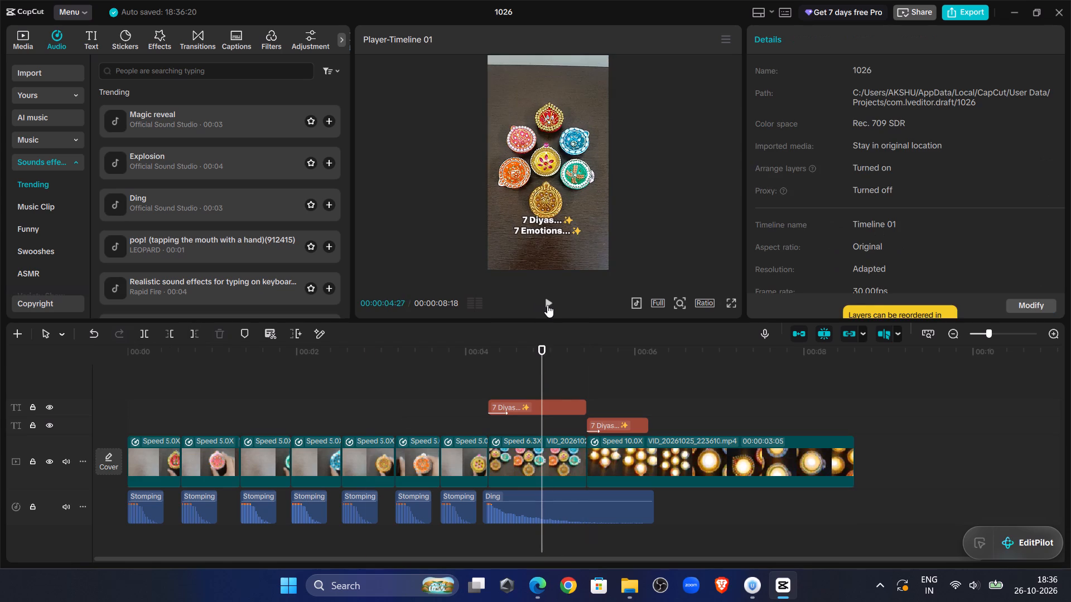
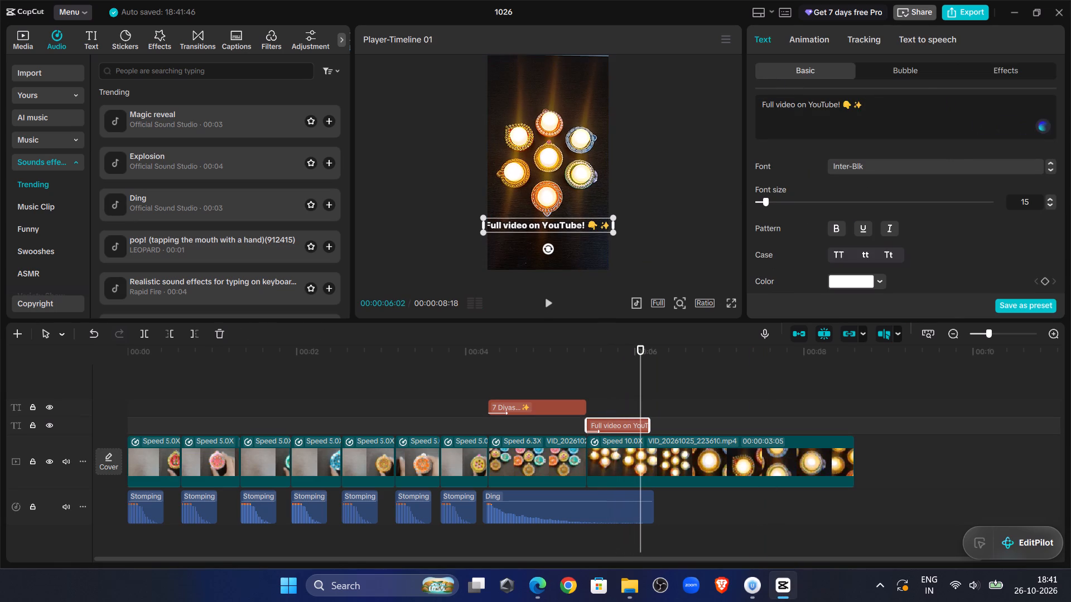
# Narrow the lit diyas caption box to wrap both emojis onto a second line, and centre it slightly lower in the frame.
pyautogui.moveTo(612, 223); pyautogui.dragTo(602, 225)
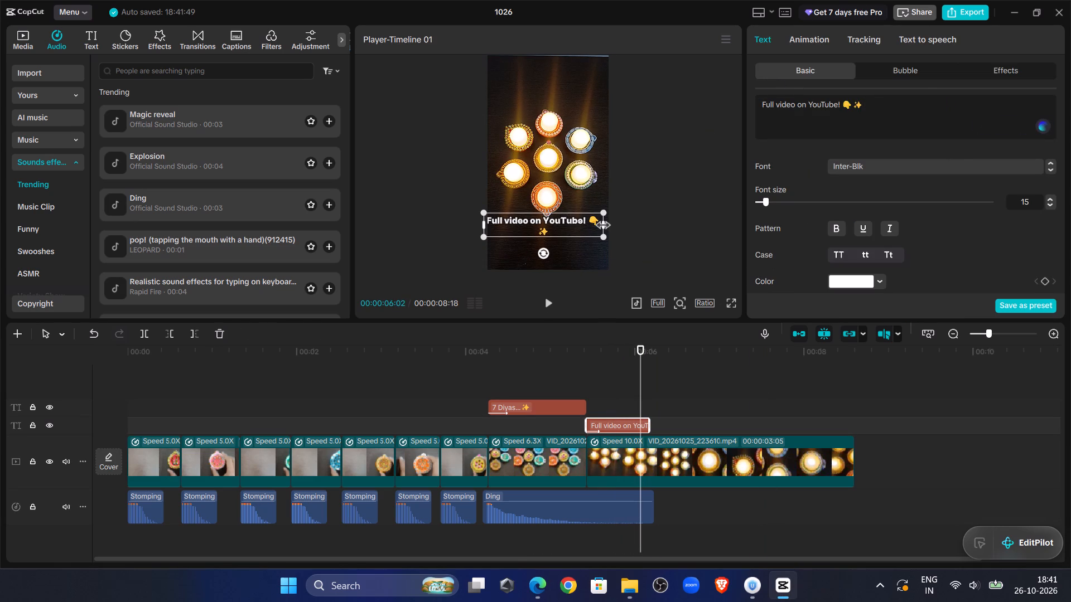
pyautogui.moveTo(603, 226); pyautogui.dragTo(597, 226)
pyautogui.moveTo(572, 222); pyautogui.dragTo(581, 237)
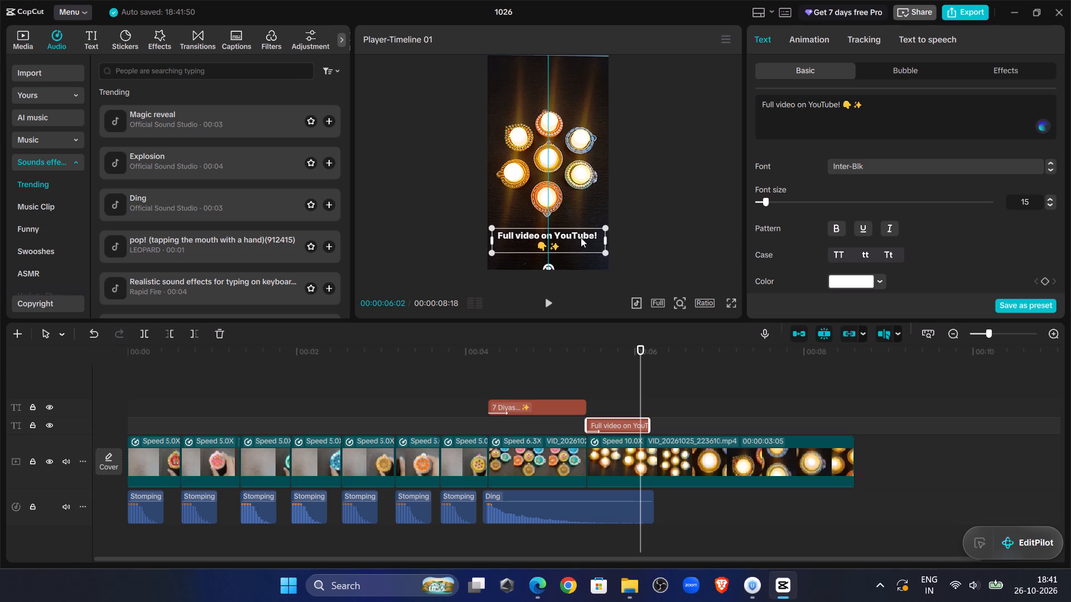
pyautogui.moveTo(581, 237); pyautogui.dragTo(580, 237)
# Play from the start of the lit diyas clip to check the caption's animation and how long it shows.
pyautogui.click(588, 362)
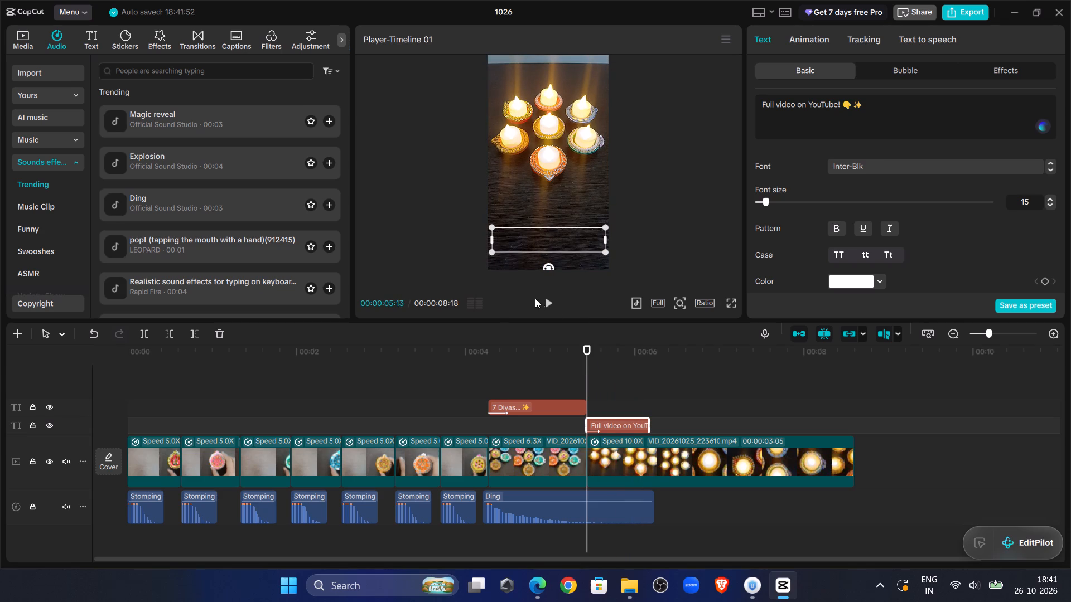
pyautogui.click(546, 303)
pyautogui.click(548, 302)
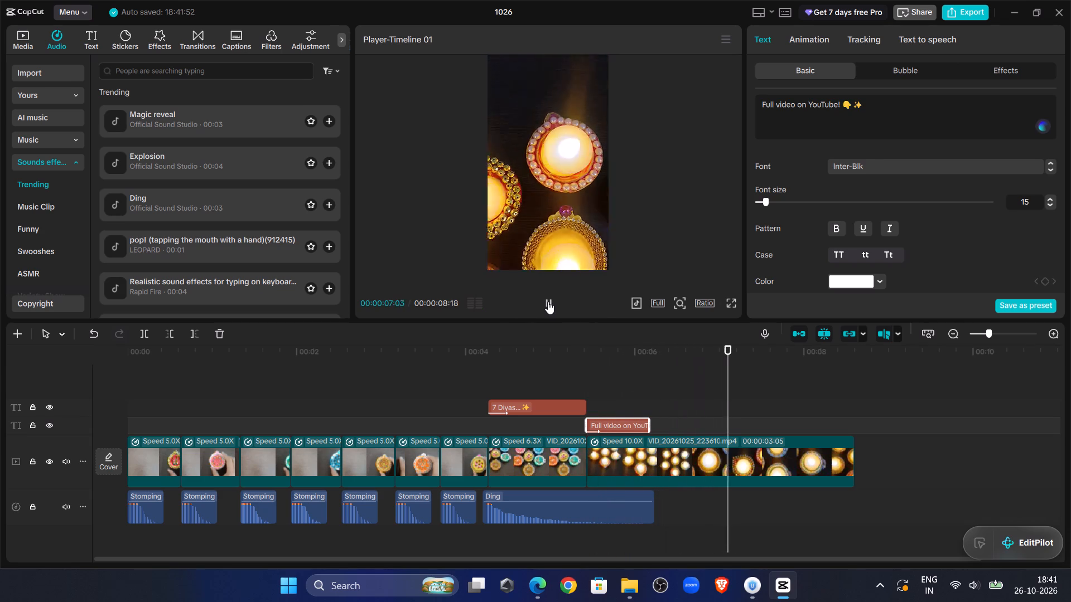
pyautogui.click(591, 383)
pyautogui.click(555, 305)
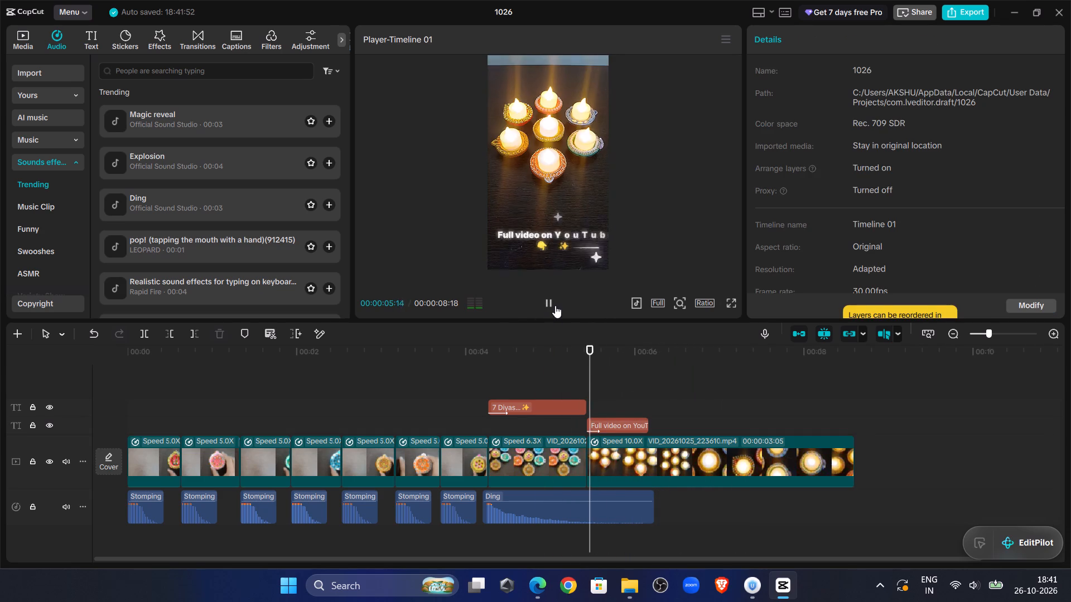
pyautogui.click(554, 305)
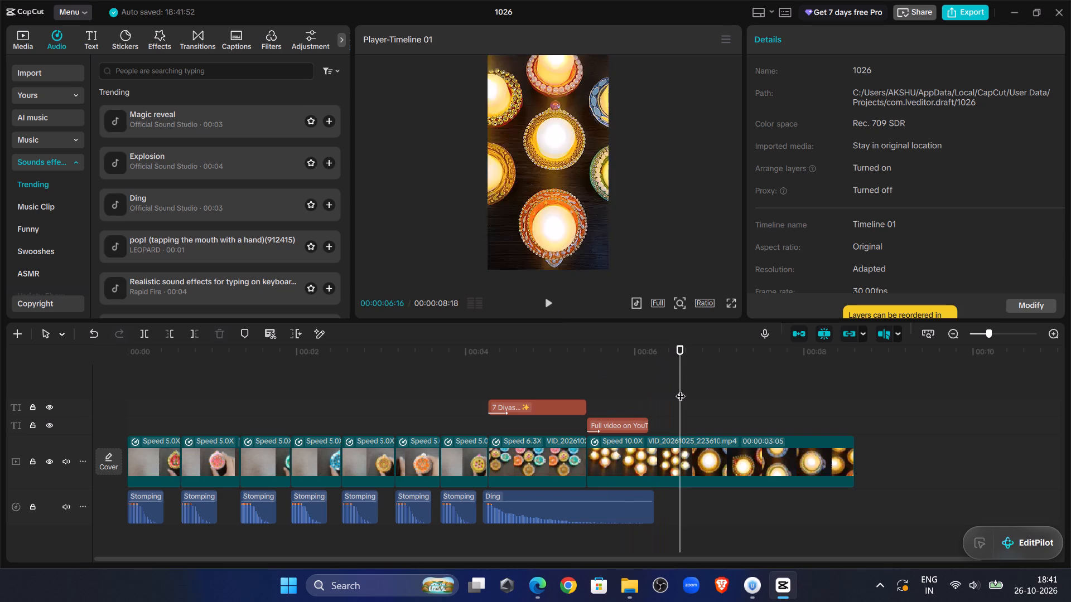
# Extend the end of the "Full video on YouTube!" caption slightly past the end of the Ding sound.
pyautogui.moveTo(682, 389); pyautogui.dragTo(676, 387)
pyautogui.click(640, 427)
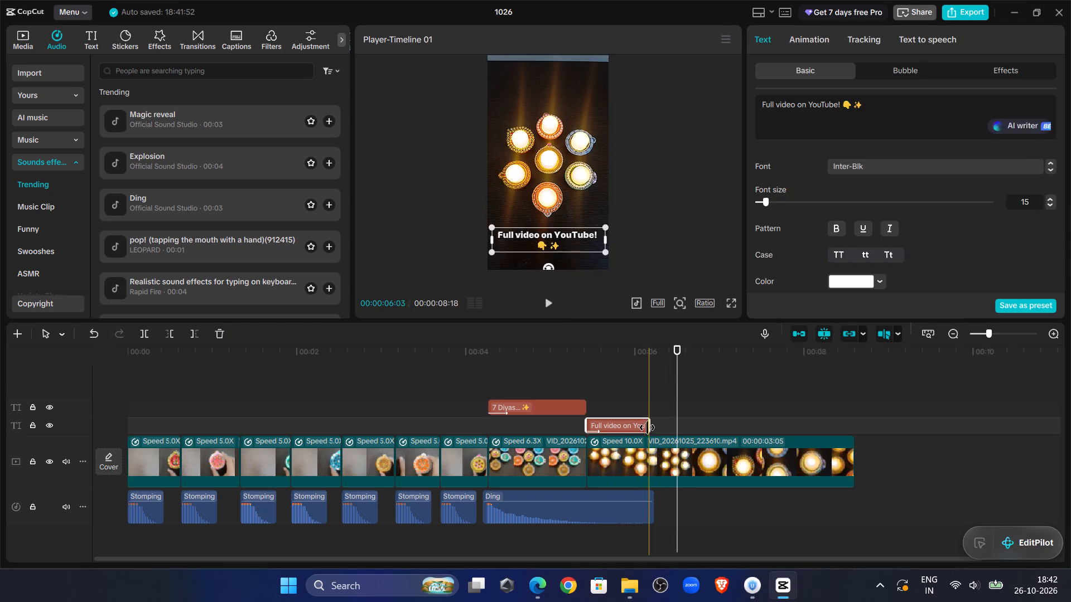
pyautogui.moveTo(649, 426); pyautogui.dragTo(671, 429)
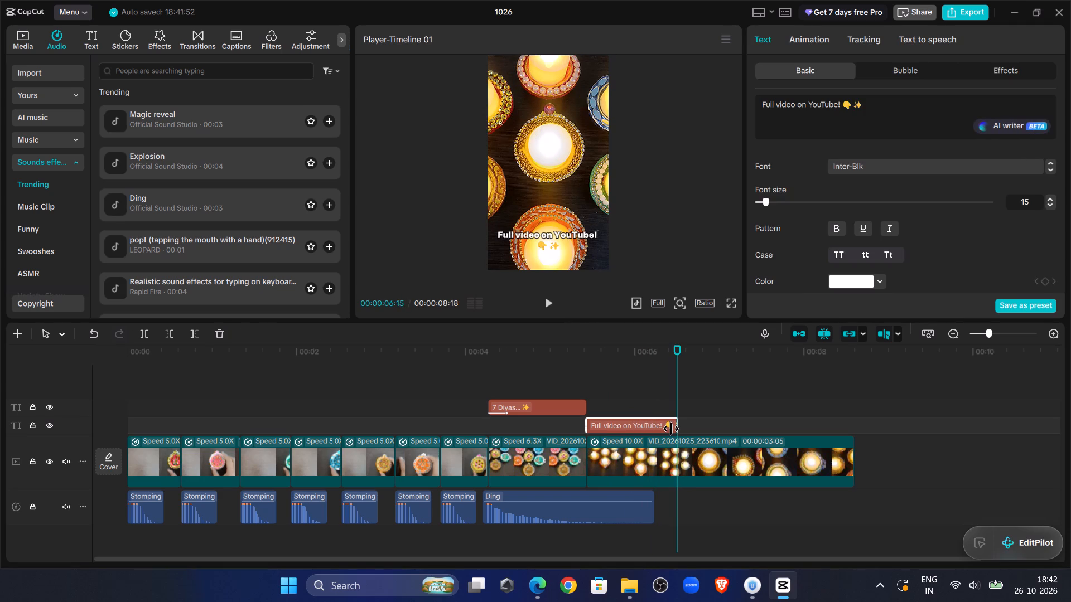
pyautogui.moveTo(671, 429); pyautogui.dragTo(669, 428)
# Play the lit diyas clip again to check the extended caption's timing.
pyautogui.click(651, 386)
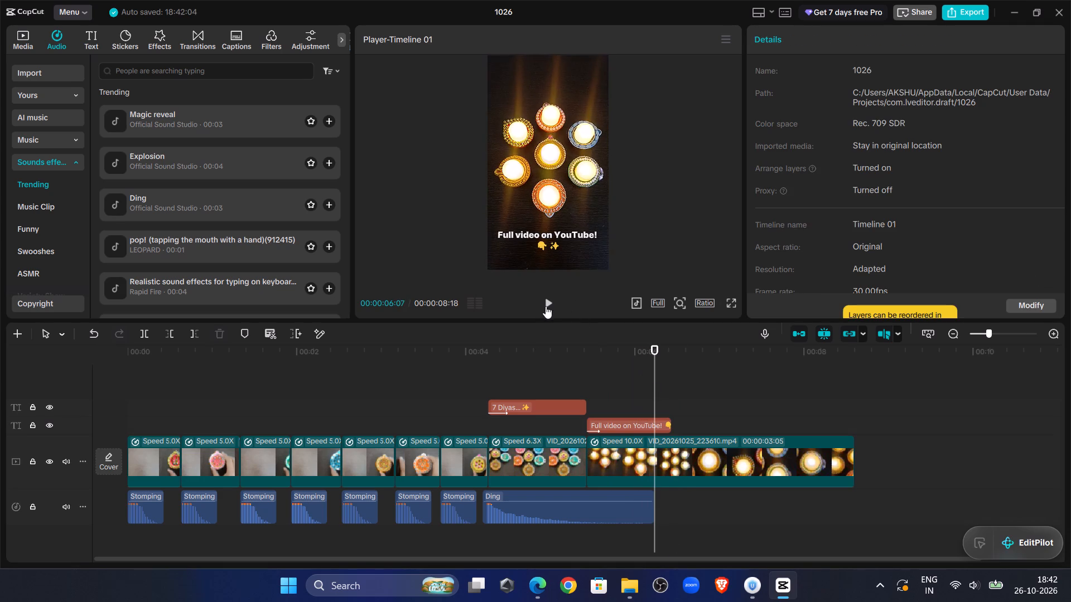
pyautogui.click(541, 304)
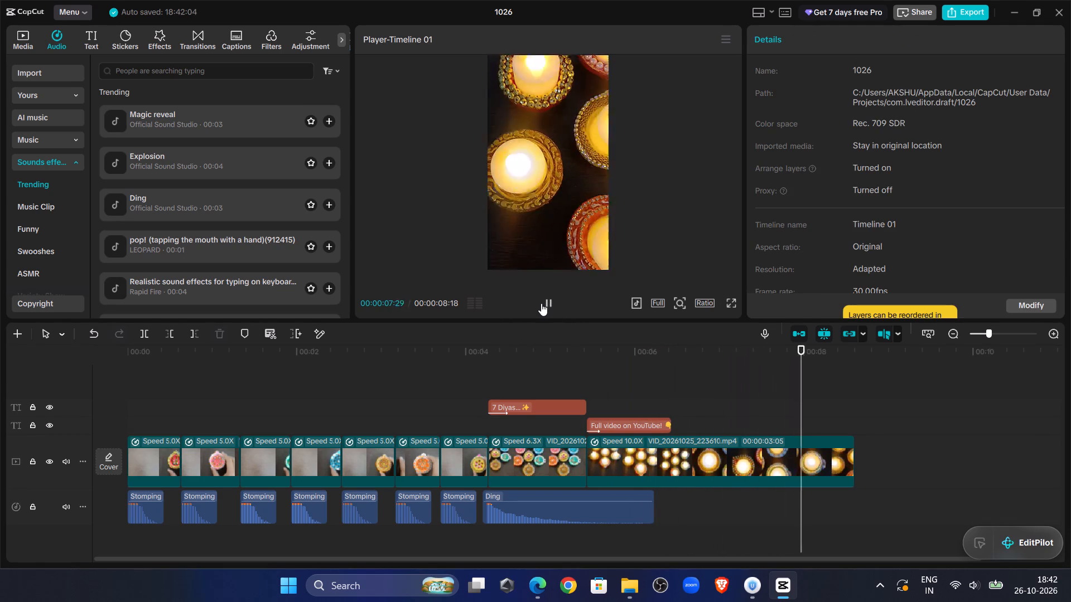
pyautogui.click(541, 303)
pyautogui.click(591, 370)
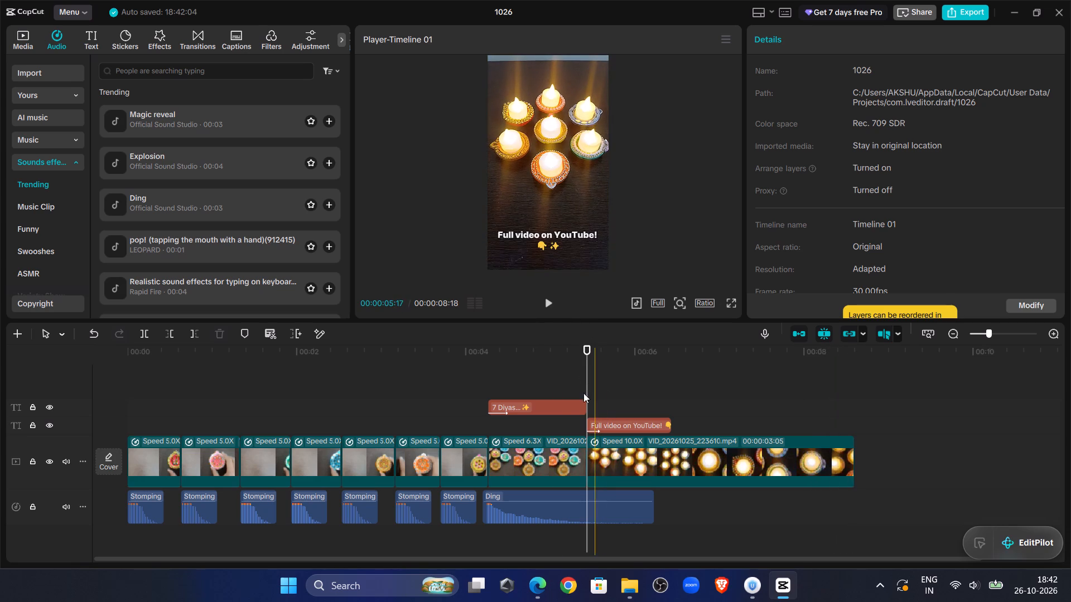
pyautogui.click(541, 305)
pyautogui.click(543, 304)
pyautogui.doubleClick(592, 380)
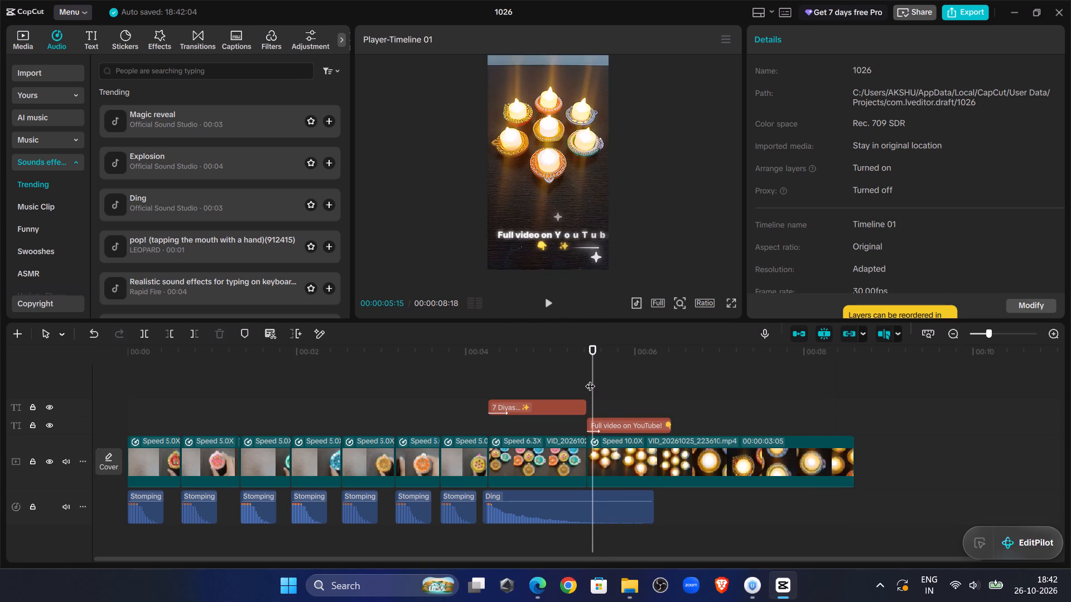
# Add the "pop! (tapping the mouth with a hand)" sound at the start of the lit diyas caption with volume 20.0 dB.
pyautogui.click(641, 429)
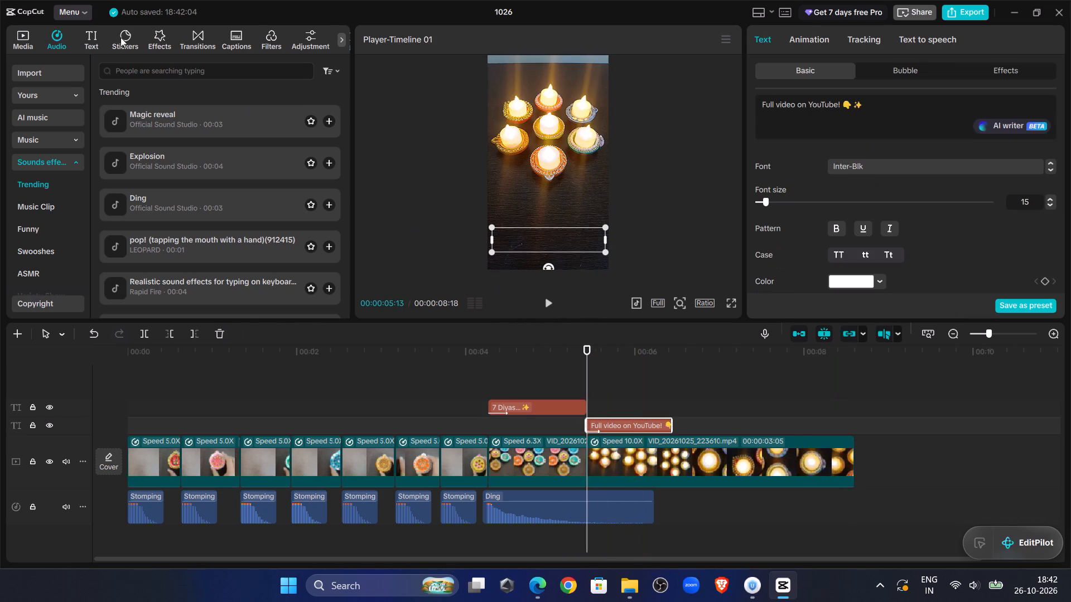
pyautogui.click(210, 240)
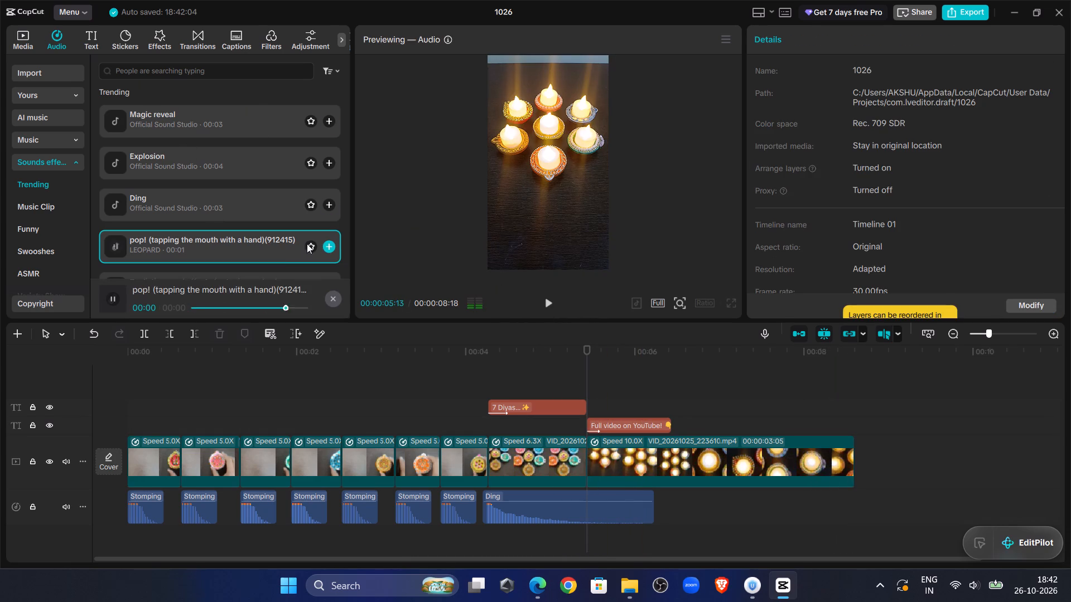
pyautogui.click(331, 248)
pyautogui.moveTo(929, 113); pyautogui.dragTo(1070, 164)
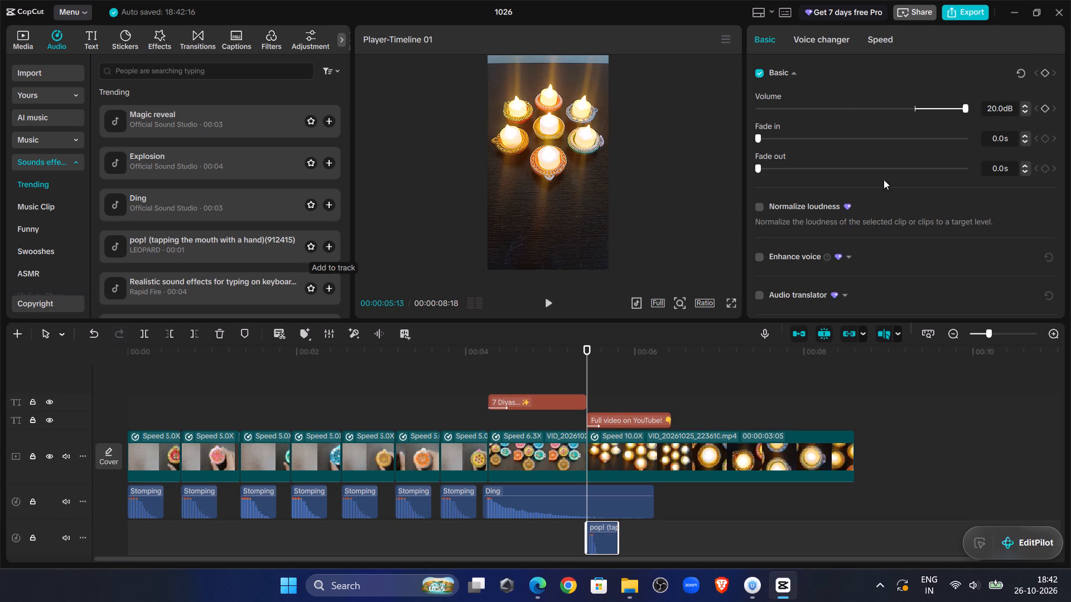
# Play across the cut into the lit diyas clip to check the pop sound against the caption.
pyautogui.click(556, 371)
pyautogui.click(539, 299)
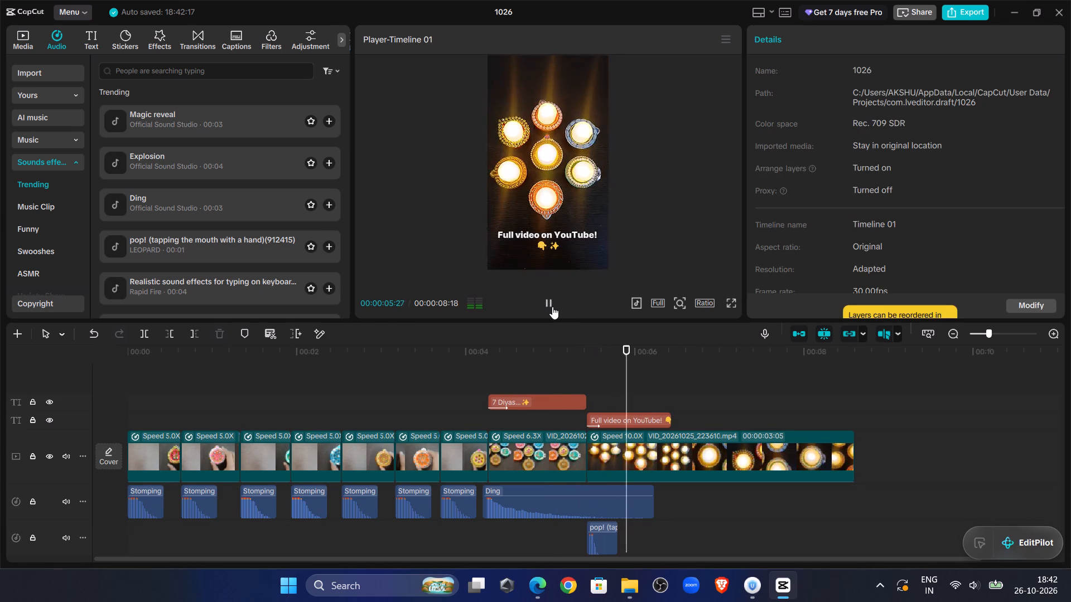
pyautogui.click(585, 358)
# Return to the start of the timeline, start a media import and browse to the D: drive's search.
pyautogui.moveTo(585, 358); pyautogui.dragTo(0, 392)
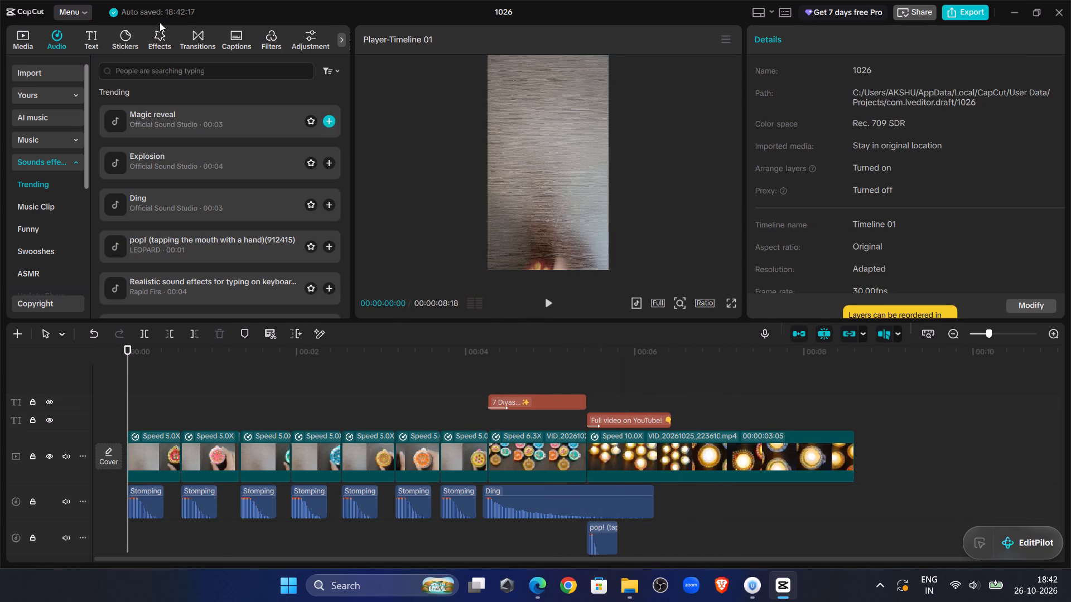
pyautogui.click(25, 38)
pyautogui.click(131, 77)
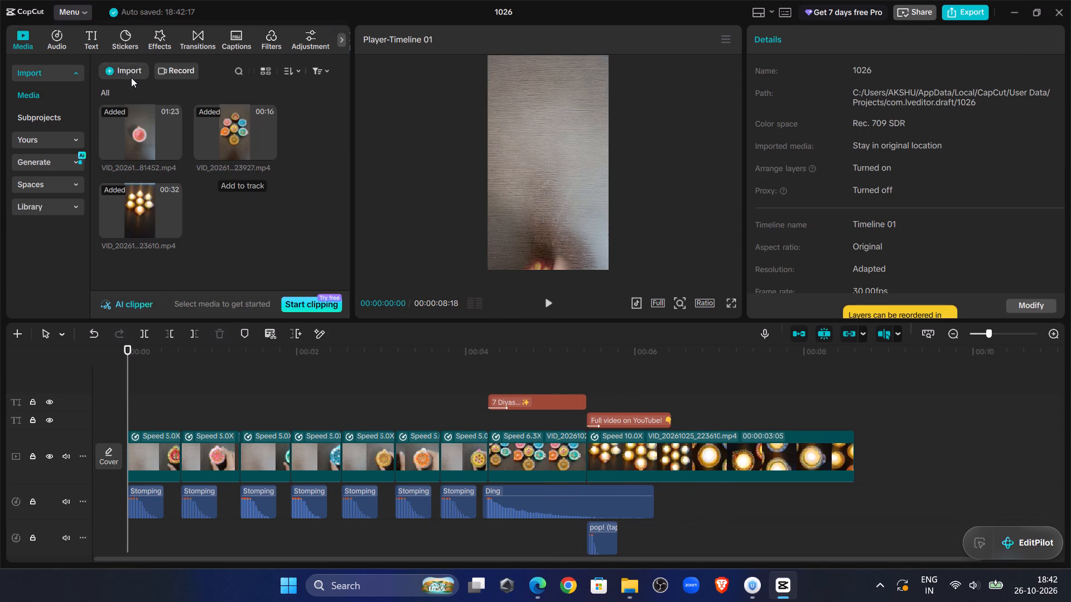
pyautogui.scroll(-7, 192, 151)
pyautogui.scroll(-5, 57, 215)
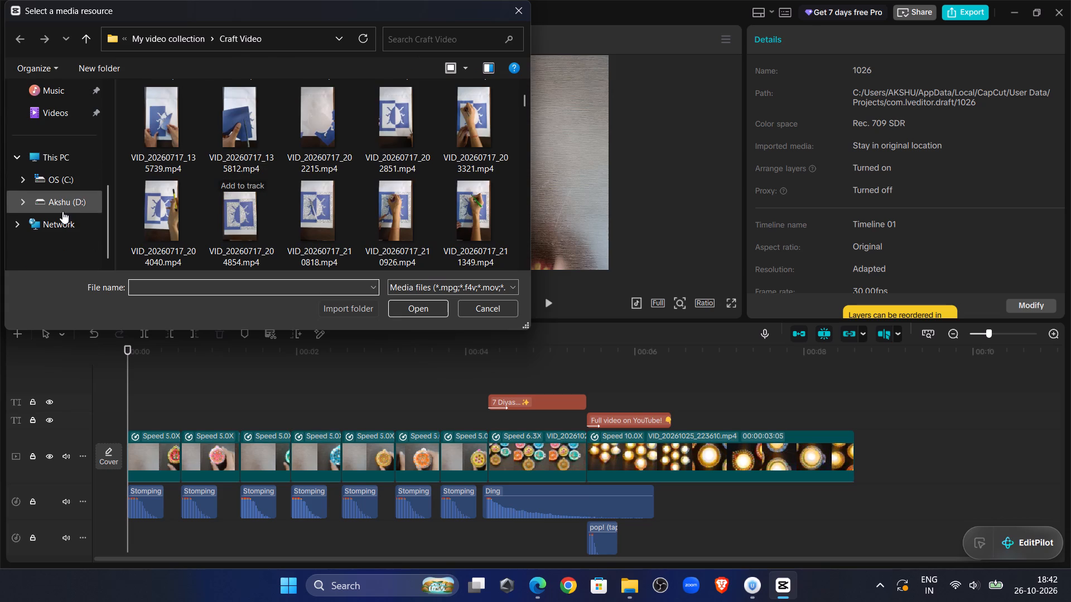
pyautogui.click(64, 207)
pyautogui.click(401, 36)
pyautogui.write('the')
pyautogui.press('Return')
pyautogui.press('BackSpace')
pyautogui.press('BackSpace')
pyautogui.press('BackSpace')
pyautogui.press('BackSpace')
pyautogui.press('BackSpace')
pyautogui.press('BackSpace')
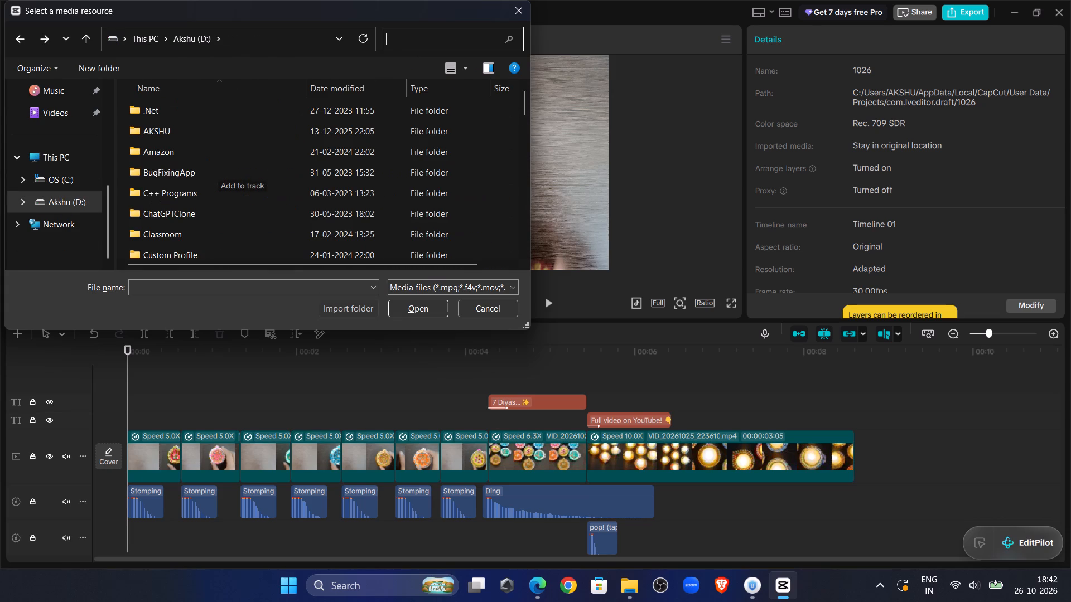
# Search the D: drive for "my" and import Youtube Watermark.png from the My video collection folder.
pyautogui.write('my')
pyautogui.press('Return')
pyautogui.doubleClick(291, 90)
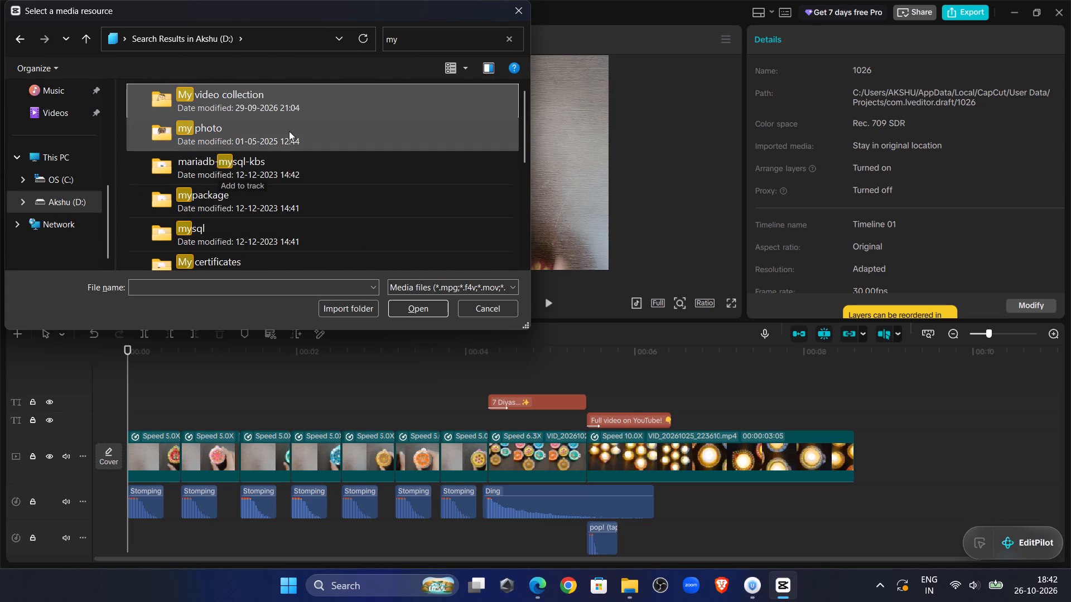
pyautogui.doubleClick(282, 103)
pyautogui.scroll(-7, 282, 119)
pyautogui.click(270, 196)
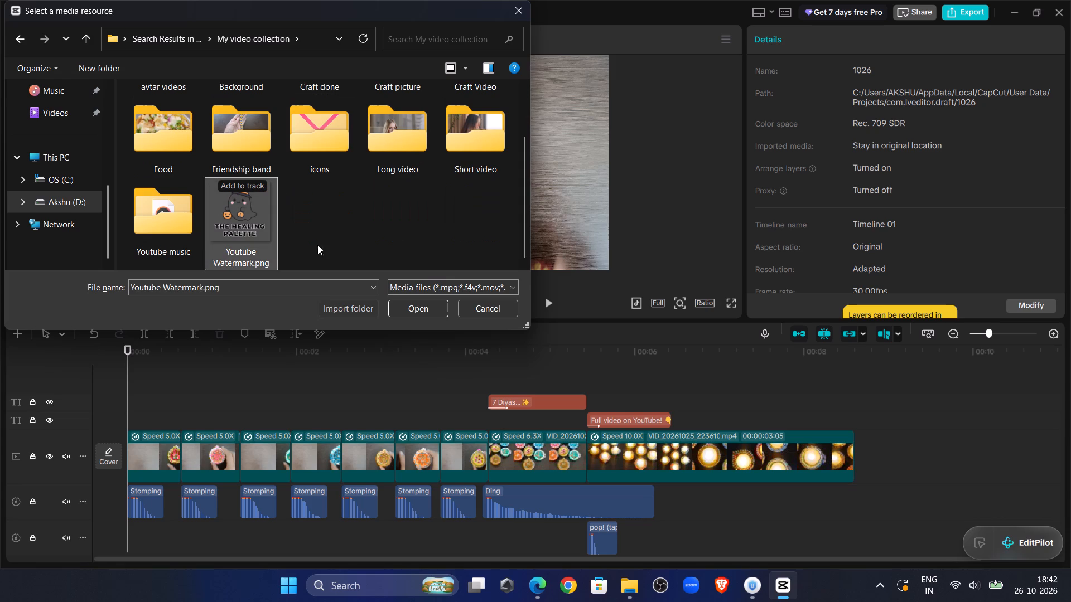
pyautogui.click(428, 310)
# Place Youtube Watermark.png on a new track above the captions, starting at the beginning of the timeline.
pyautogui.moveTo(226, 201); pyautogui.dragTo(134, 371)
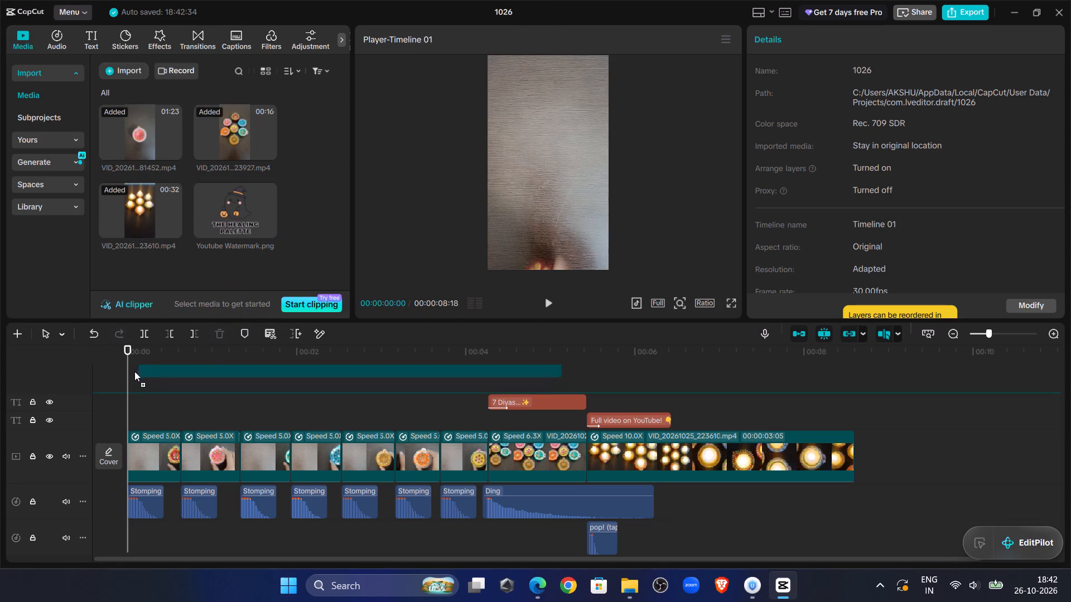
pyautogui.moveTo(134, 371); pyautogui.dragTo(132, 383)
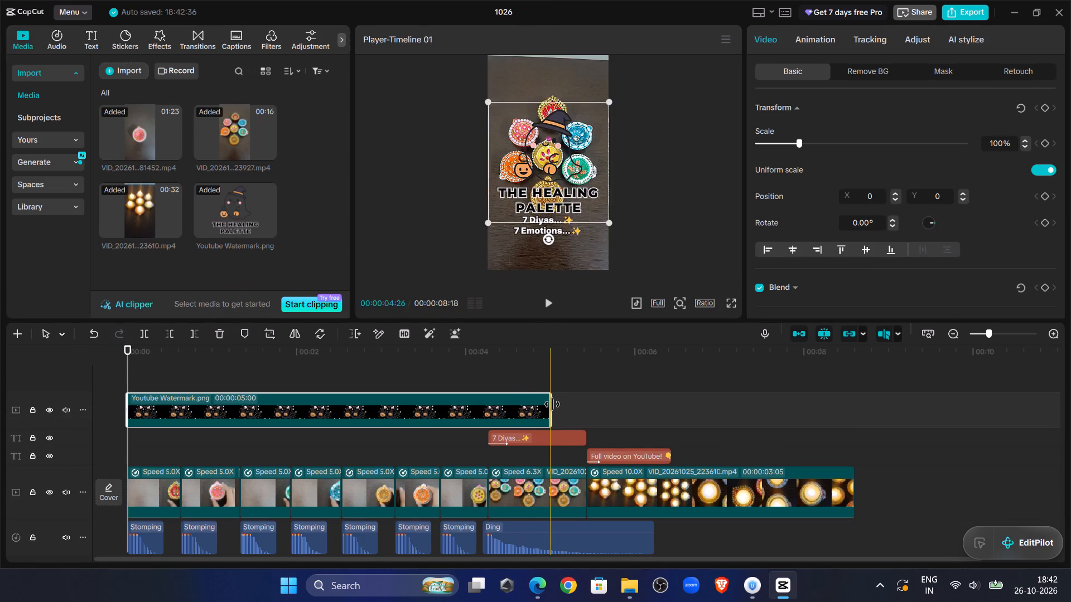
# Extend the Youtube Watermark.png clip to the end of the lit diyas clip, making it 00:00:08:18 long.
pyautogui.moveTo(552, 404); pyautogui.dragTo(851, 417)
# Shrink the watermark to about 31% scale and place it in the video frame's top-left corner, at about X -653, Y 1496.
pyautogui.click(607, 356)
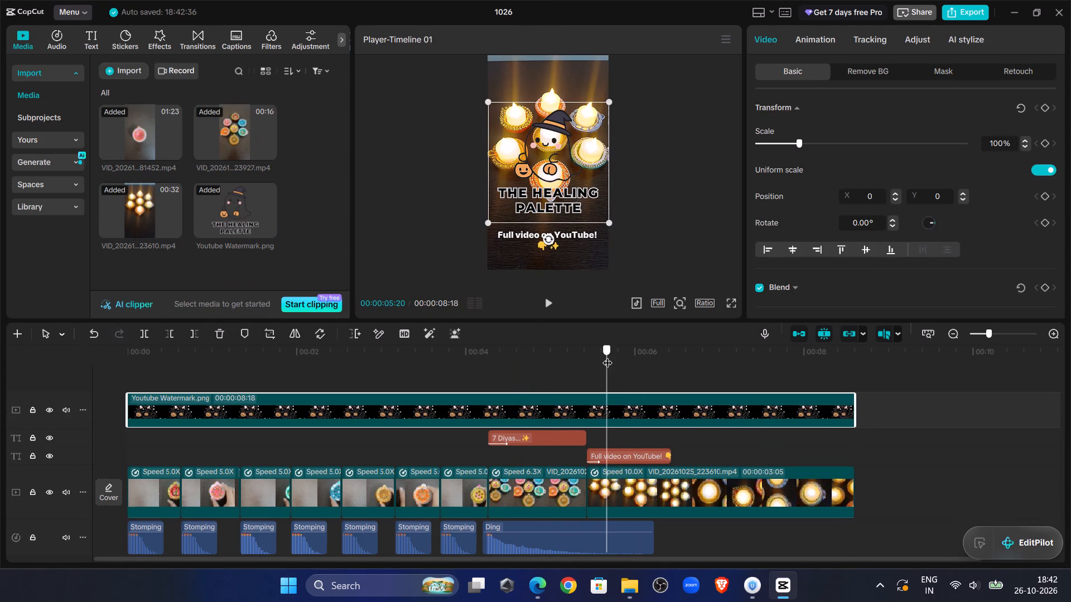
pyautogui.moveTo(605, 105); pyautogui.dragTo(557, 171)
pyautogui.moveTo(548, 157); pyautogui.dragTo(511, 73)
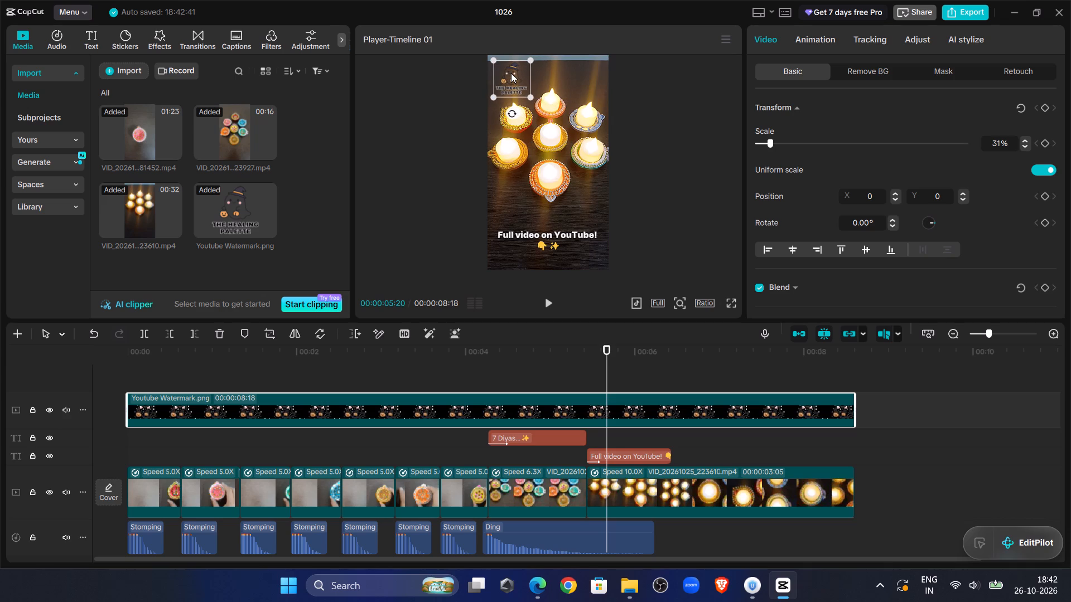
pyautogui.moveTo(511, 73); pyautogui.dragTo(512, 73)
# Play the teaser from the start in the preview and again in full screen to check the watermark over the clips.
pyautogui.click(179, 357)
pyautogui.moveTo(176, 357); pyautogui.dragTo(0, 357)
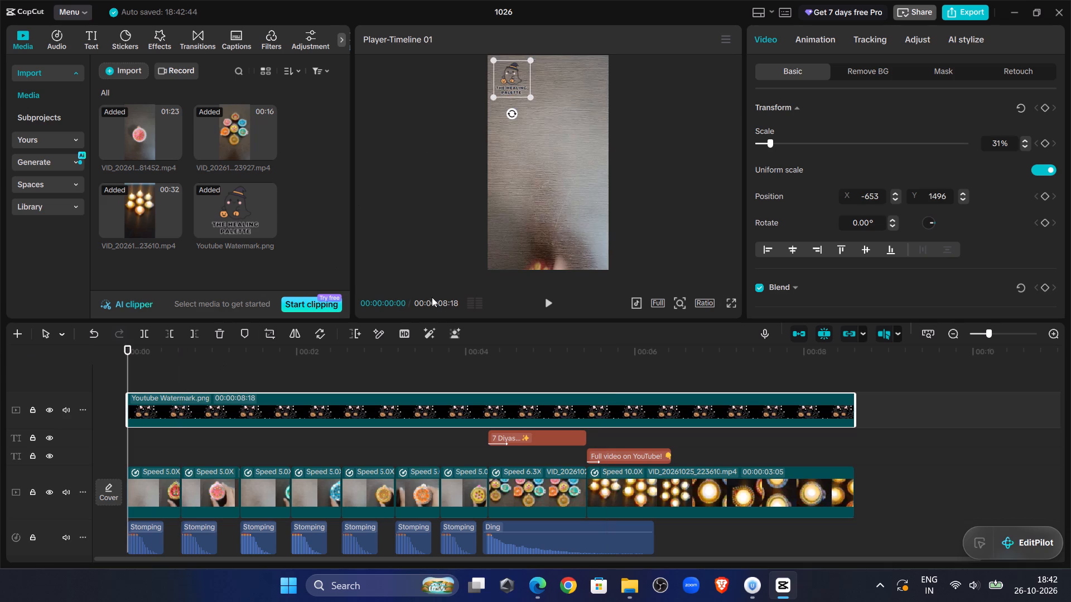
pyautogui.click(547, 299)
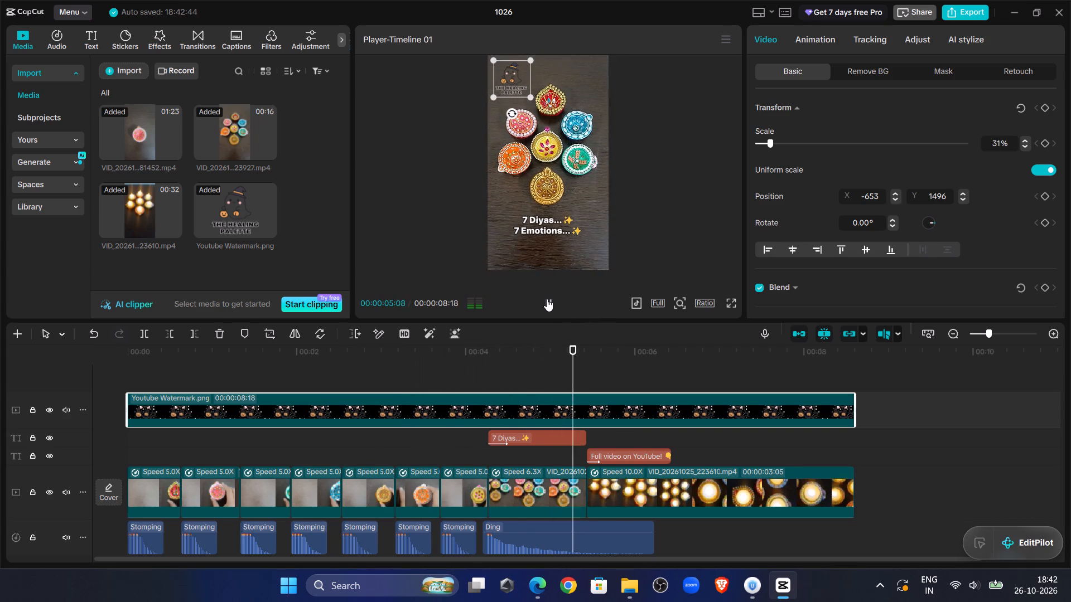
pyautogui.click(547, 299)
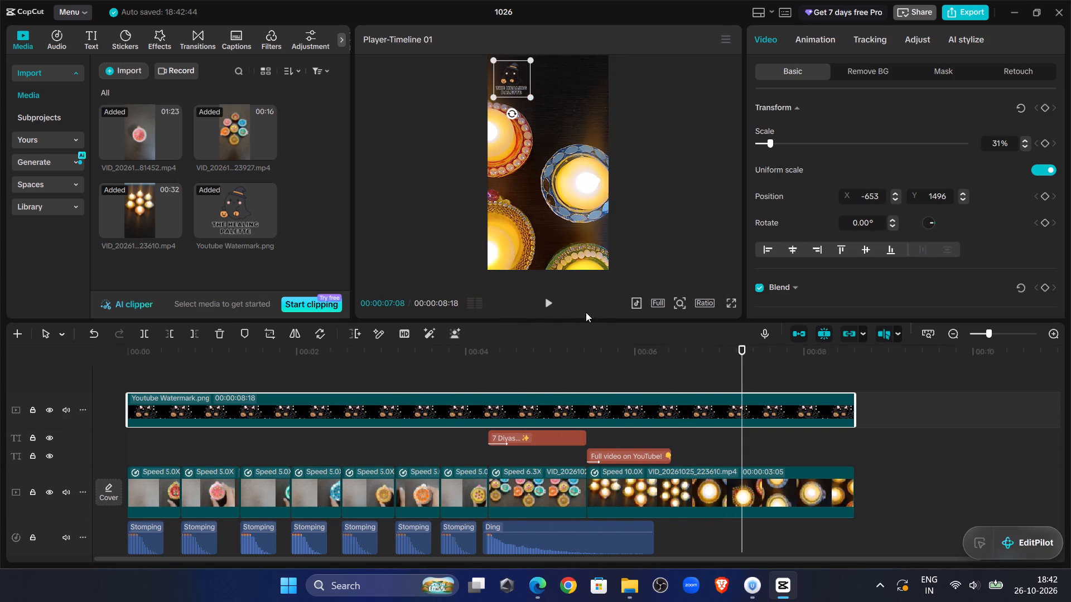
pyautogui.click(728, 304)
pyautogui.click(566, 399)
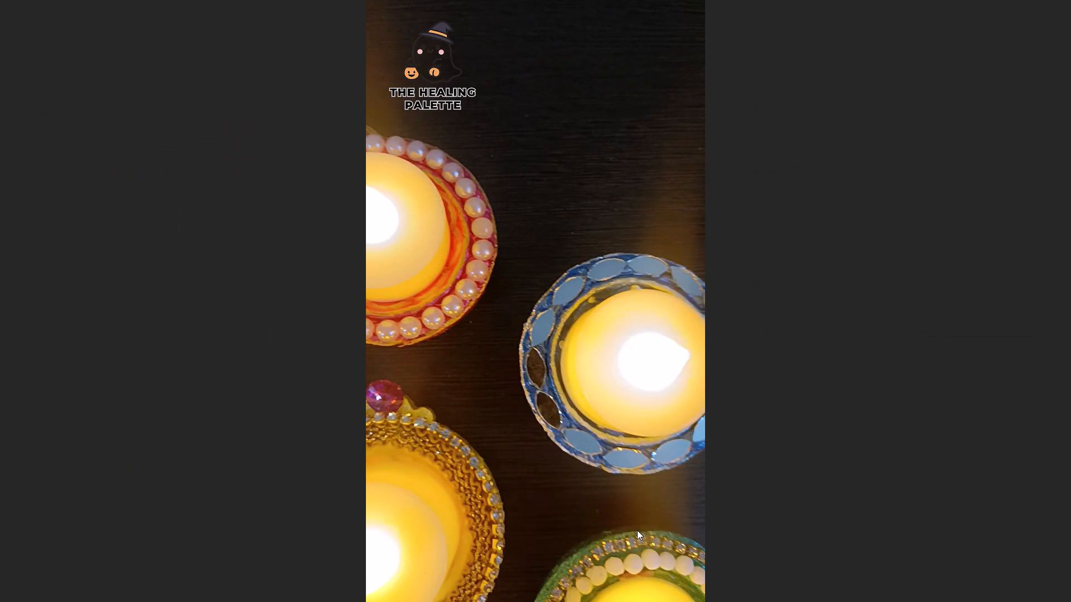
pyautogui.moveTo(658, 540); pyautogui.dragTo(236, 548)
pyautogui.click(349, 540)
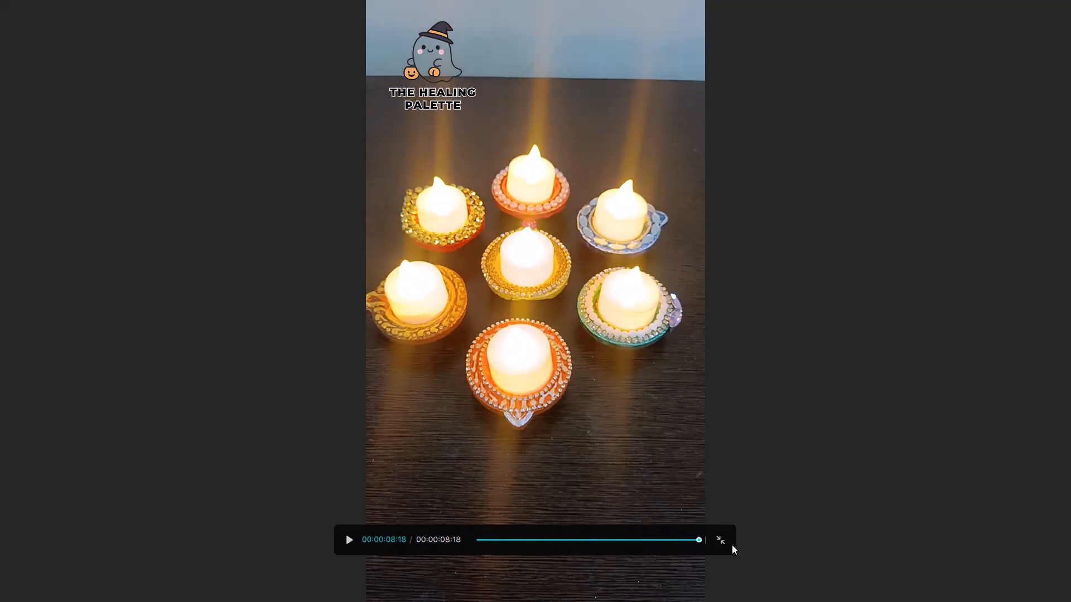
pyautogui.click(721, 540)
# Combine all the timeline's video clips, captions, sound effects and the watermark into one compound clip.
pyautogui.click(626, 382)
pyautogui.scroll(-3, 626, 382)
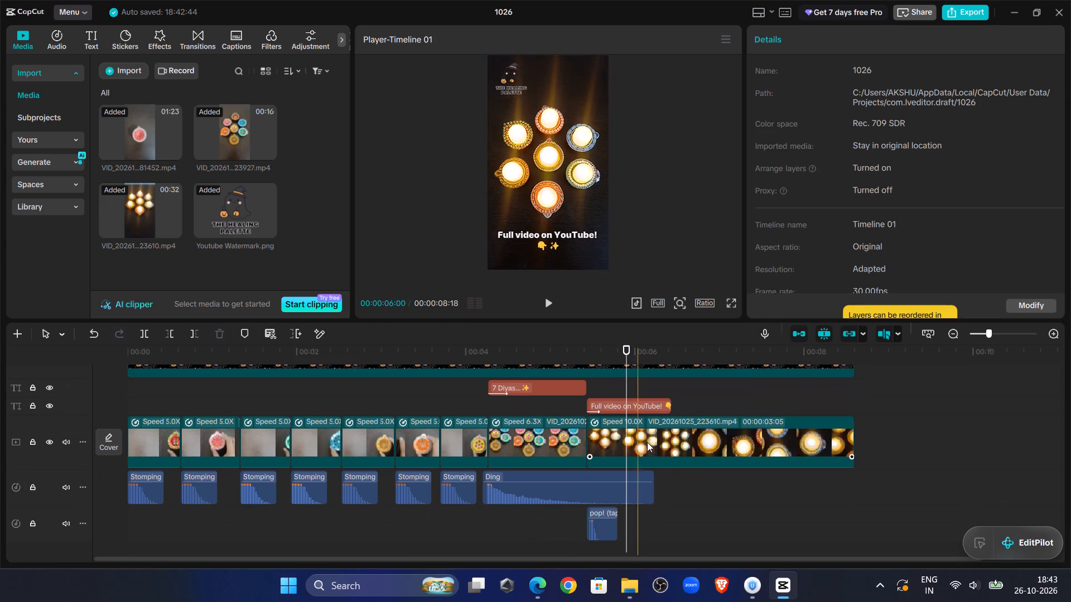
pyautogui.scroll(2, 649, 444)
pyautogui.click(641, 470)
pyautogui.hotkey('ctrl', 'a')
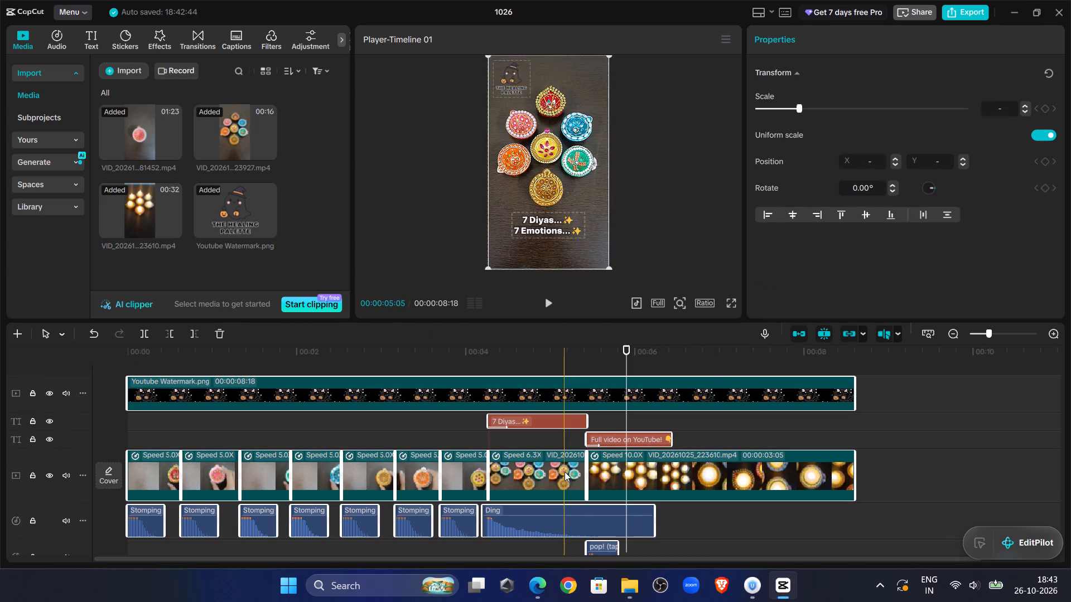
pyautogui.rightClick(710, 402)
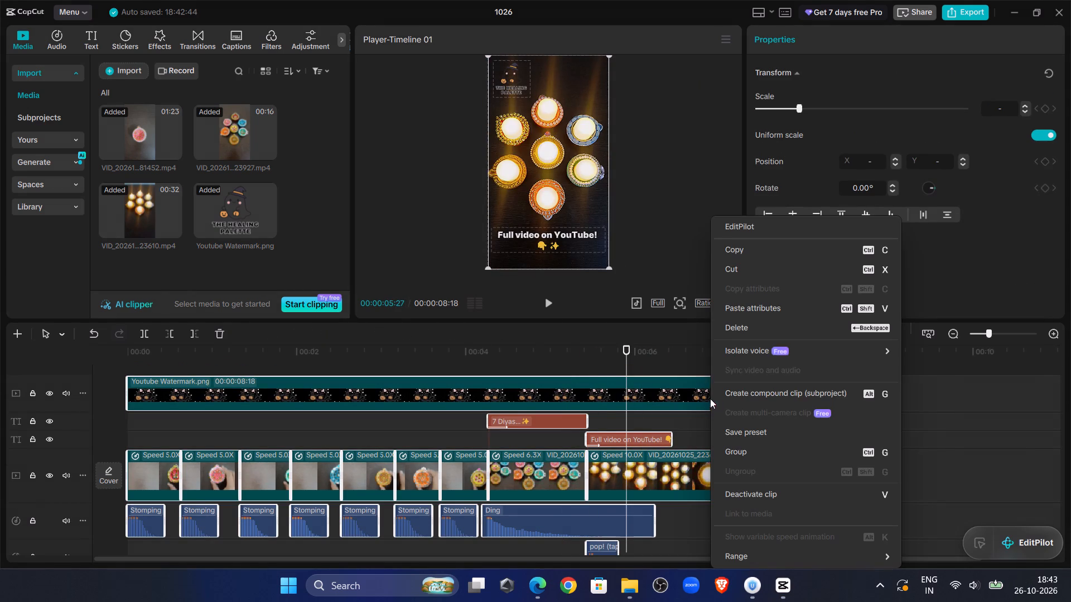
pyautogui.click(776, 397)
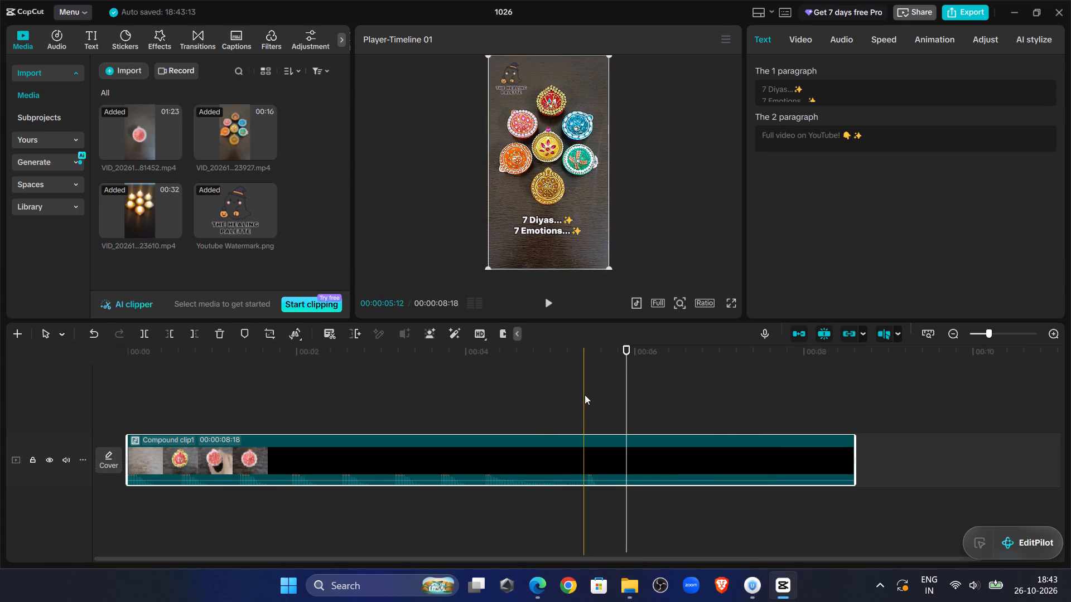
# Pre-process the compound clip for playback.
pyautogui.click(570, 385)
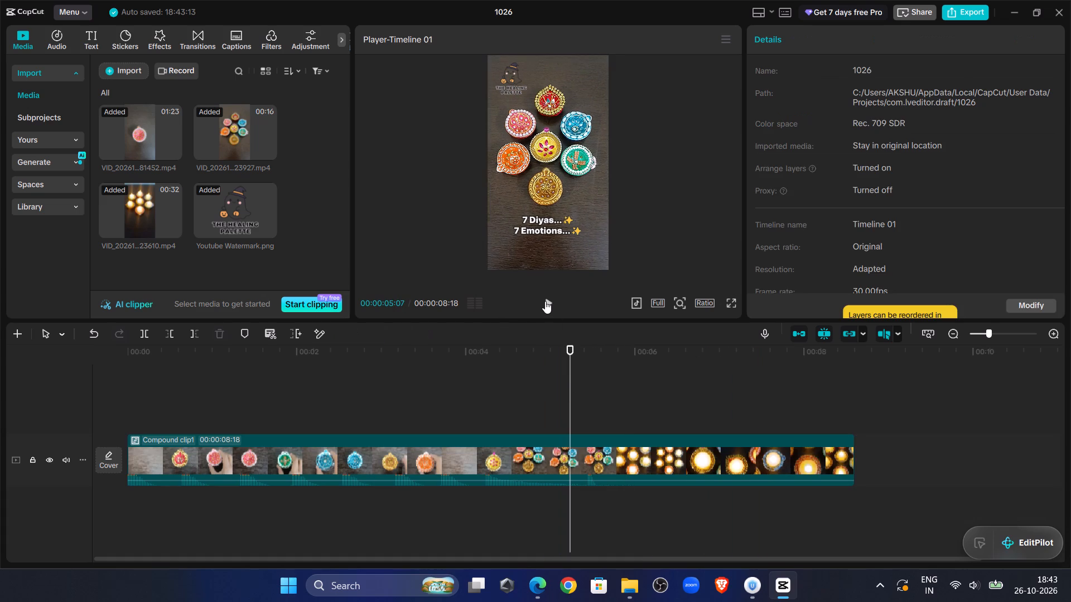
pyautogui.click(545, 301)
pyautogui.click(545, 301)
pyautogui.click(612, 459)
pyautogui.rightClick(612, 459)
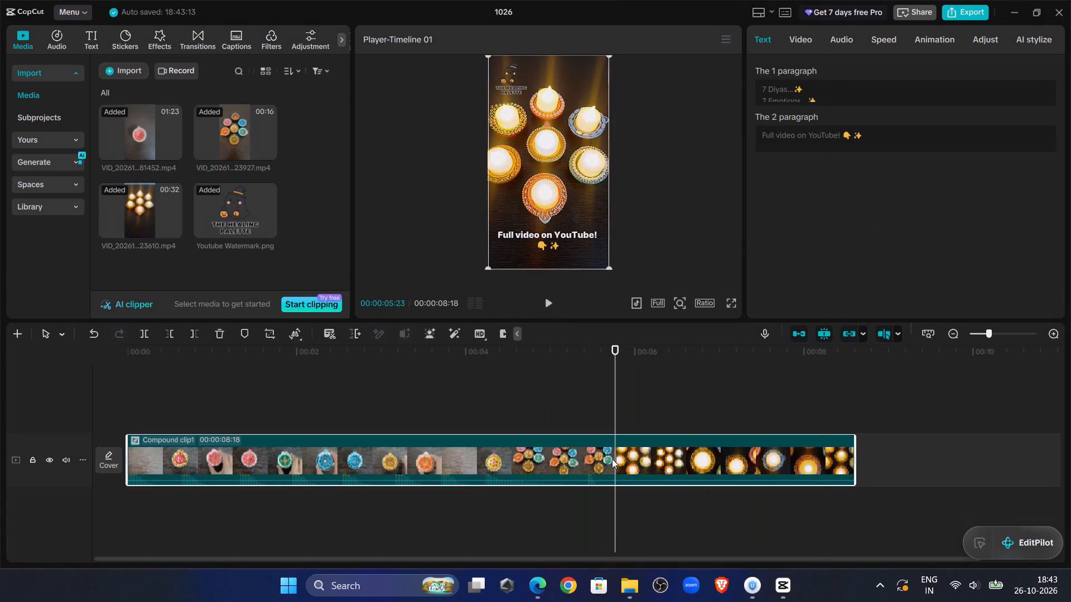
pyautogui.click(675, 292)
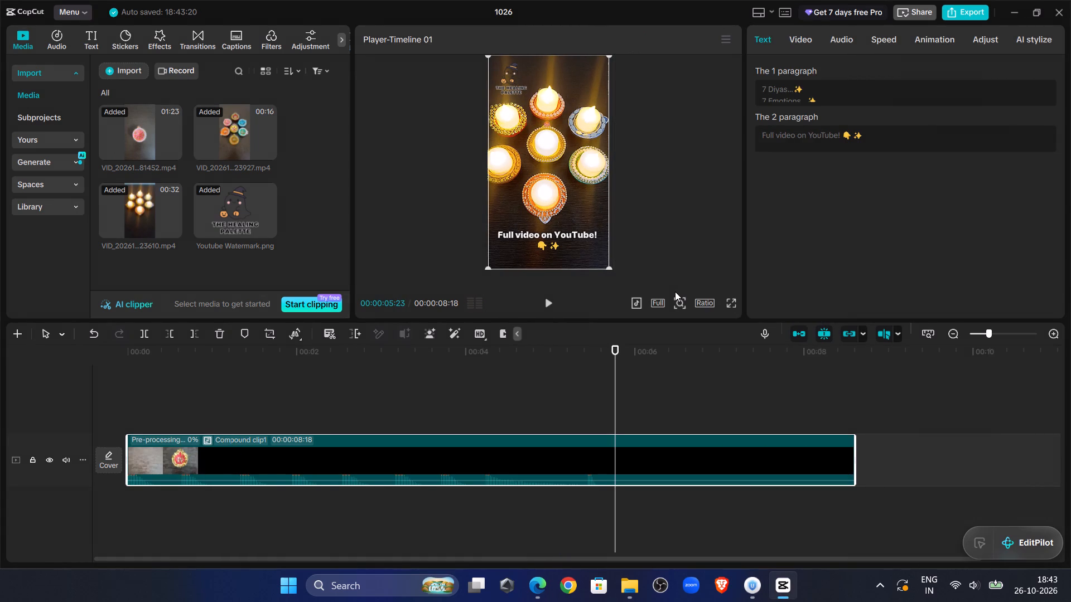
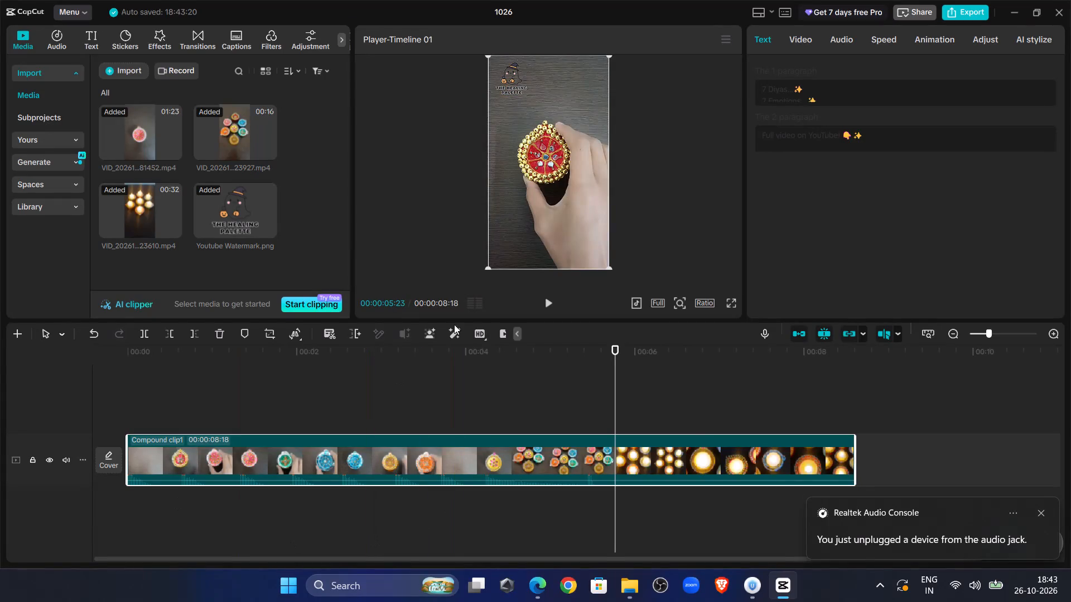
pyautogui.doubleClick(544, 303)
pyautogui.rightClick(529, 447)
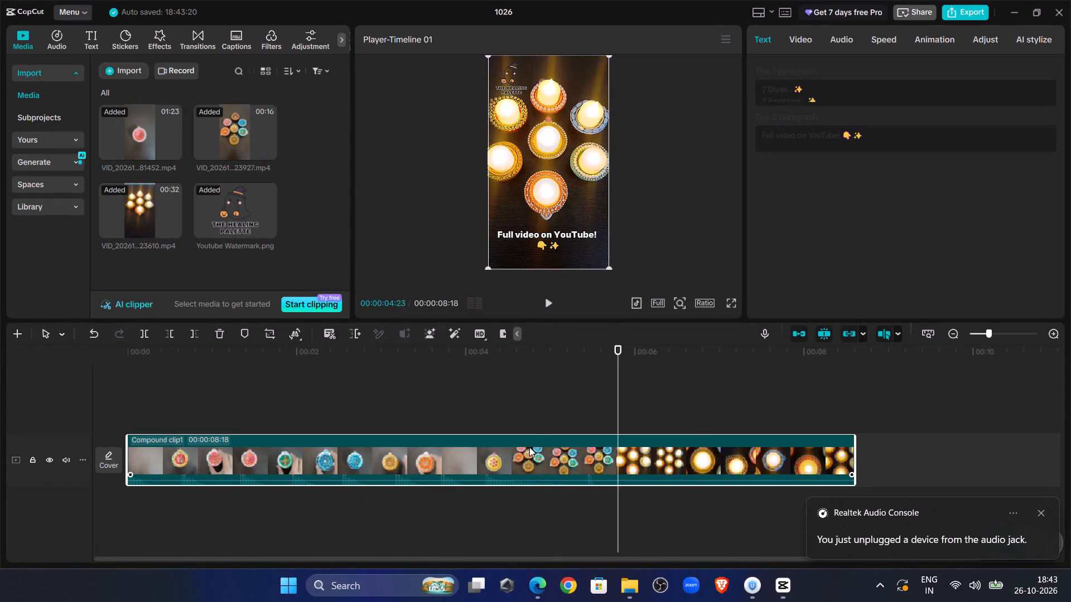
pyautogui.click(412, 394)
# Minimize the open windows and open the appdata folder through the Run dialog.
pyautogui.click(1022, 8)
pyautogui.click(997, 1)
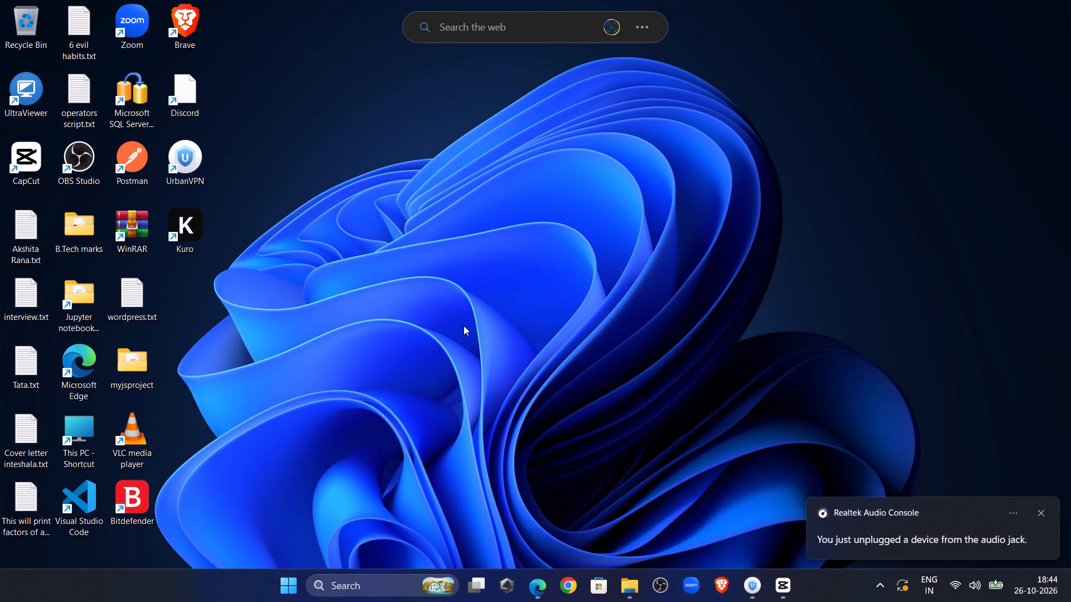
pyautogui.click(394, 578)
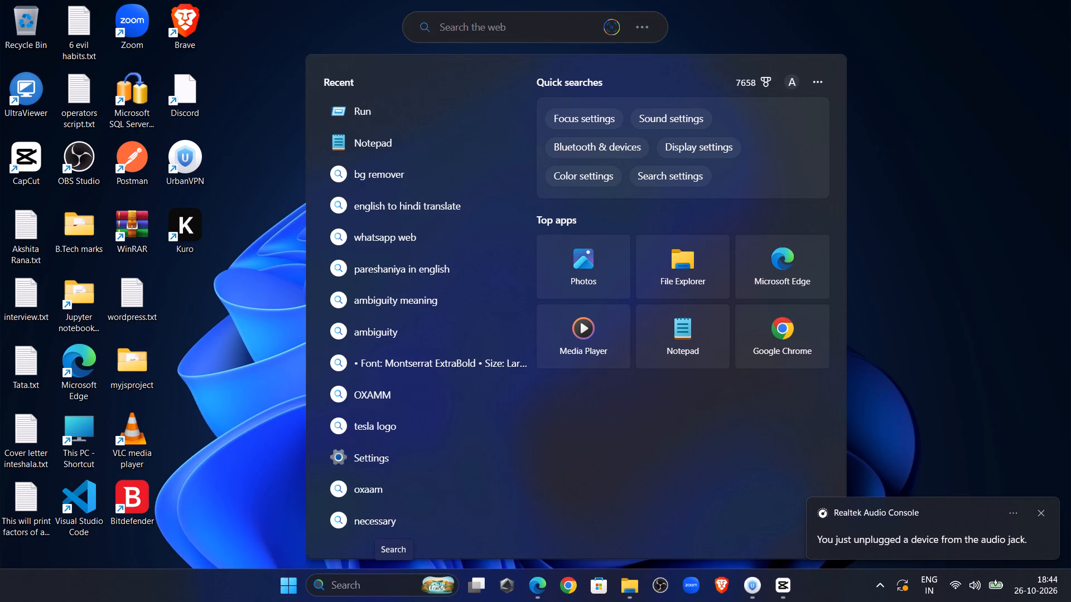
pyautogui.write('ro')
pyautogui.press('BackSpace')
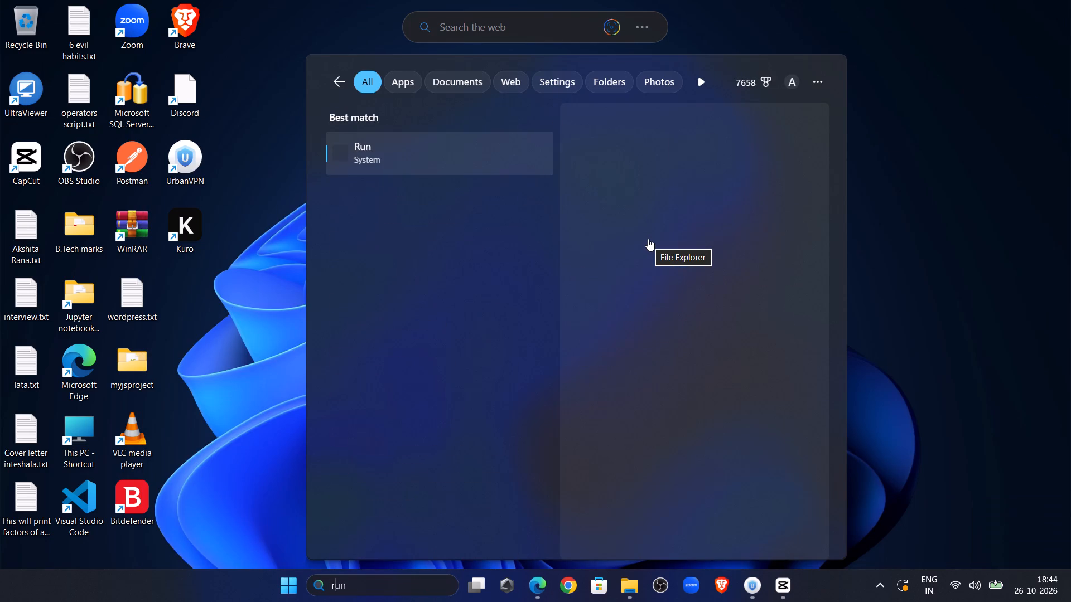
pyautogui.press('u')
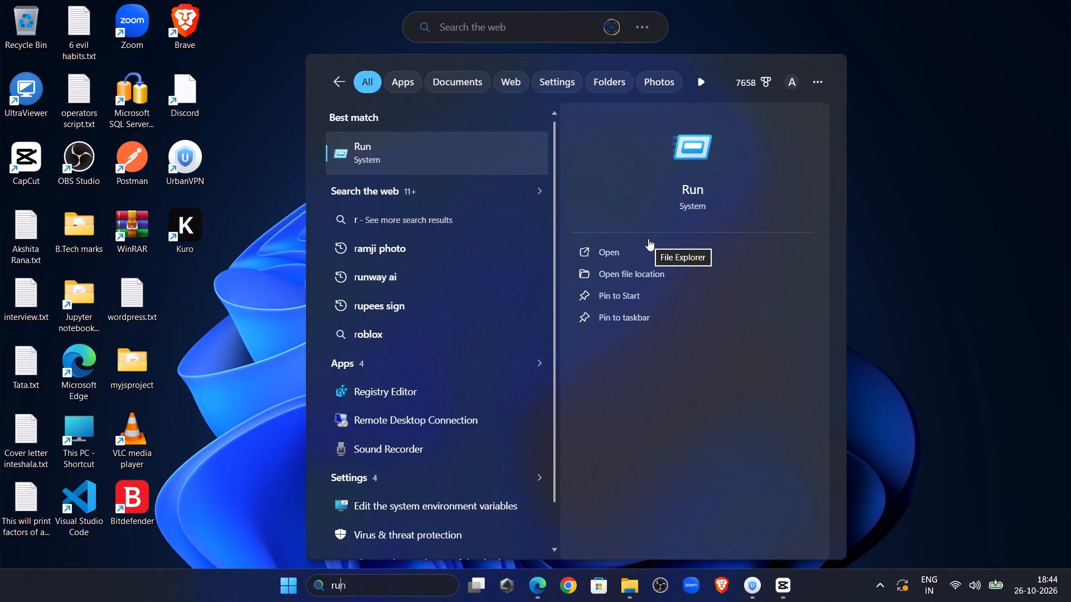
pyautogui.press('n')
pyautogui.press('Return')
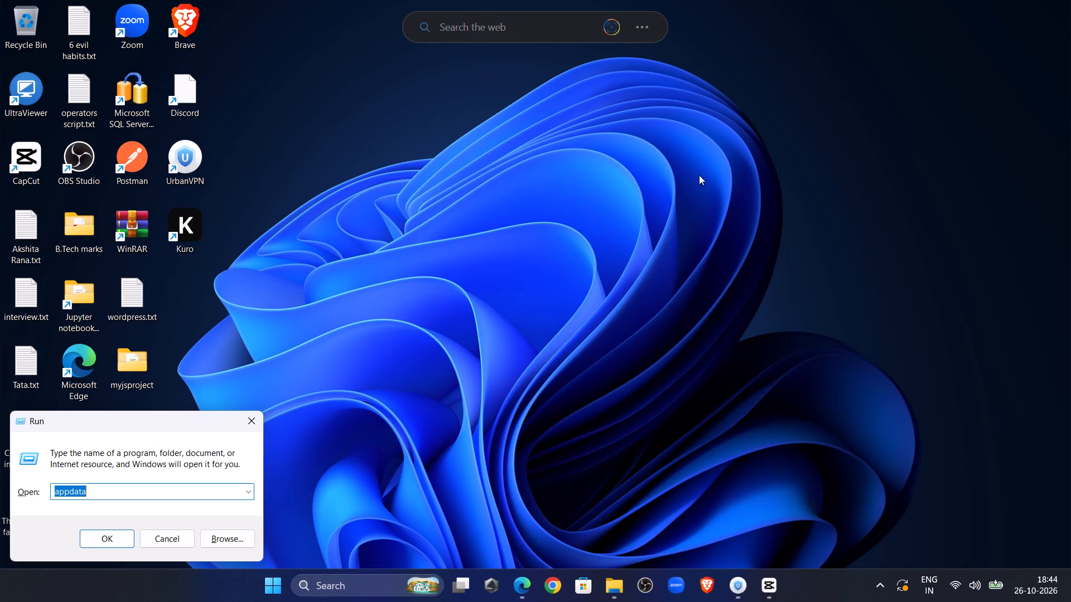
pyautogui.click(110, 543)
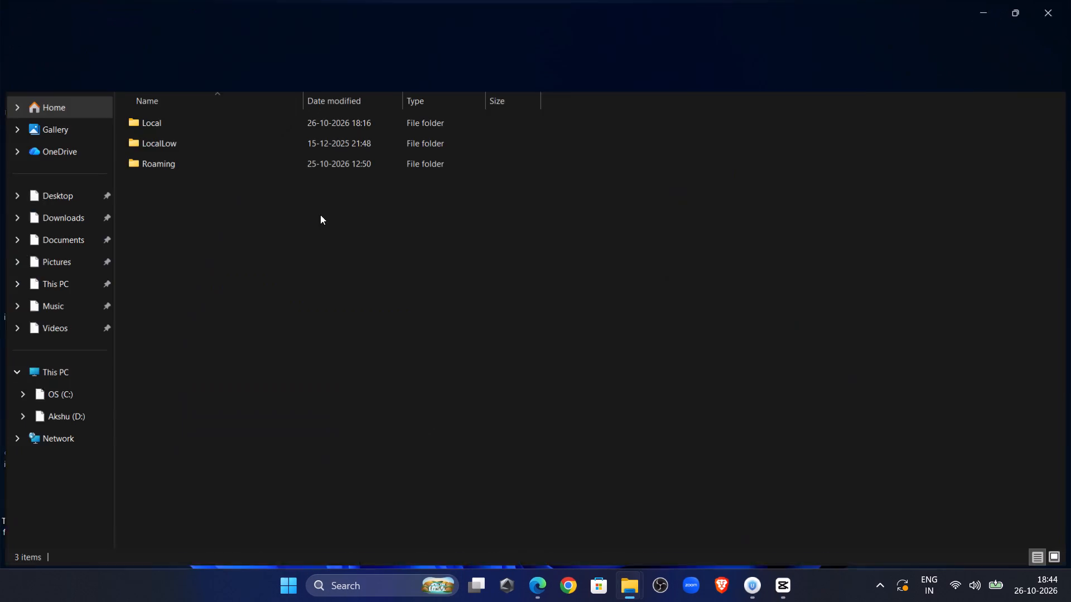
# Browse through Local, CapCut, User Data and Projects into the com.lveditor.draft folder.
pyautogui.doubleClick(273, 129)
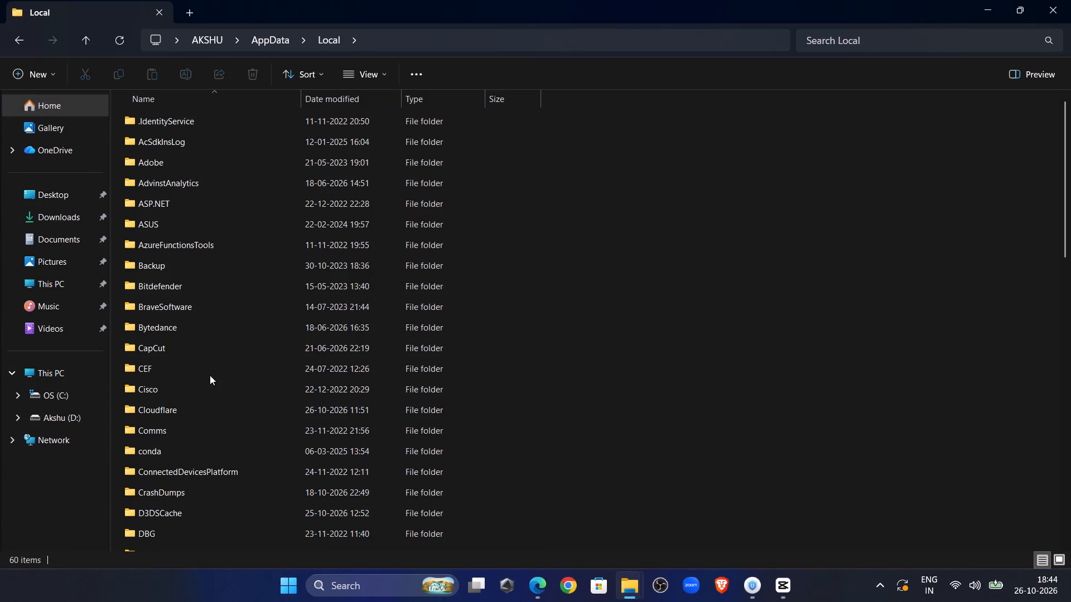
pyautogui.doubleClick(208, 351)
pyautogui.doubleClick(202, 149)
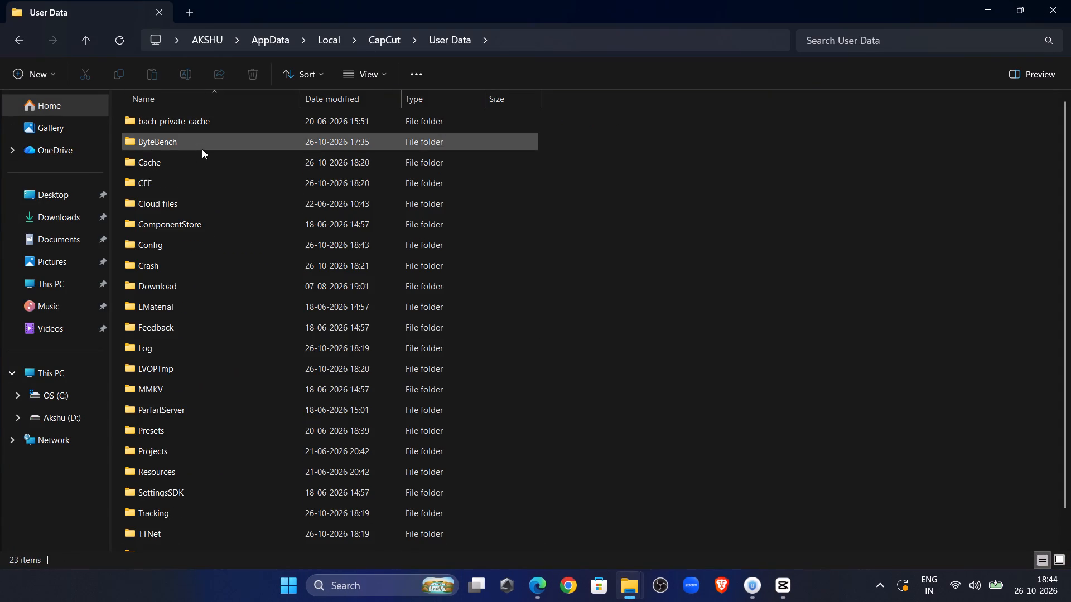
pyautogui.click(780, 575)
pyautogui.click(780, 575)
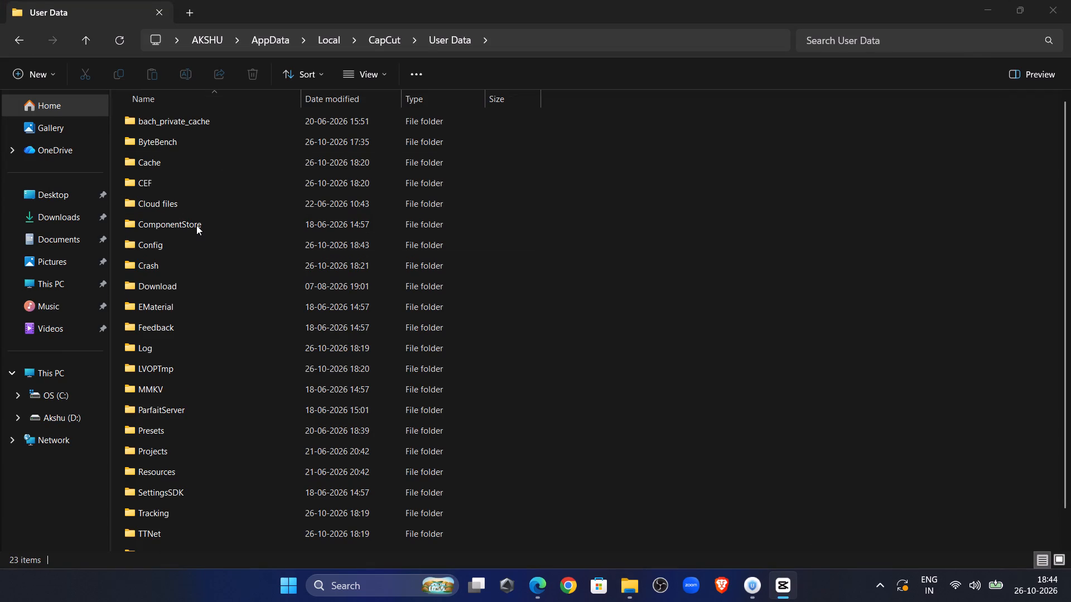
pyautogui.doubleClick(214, 446)
pyautogui.doubleClick(201, 144)
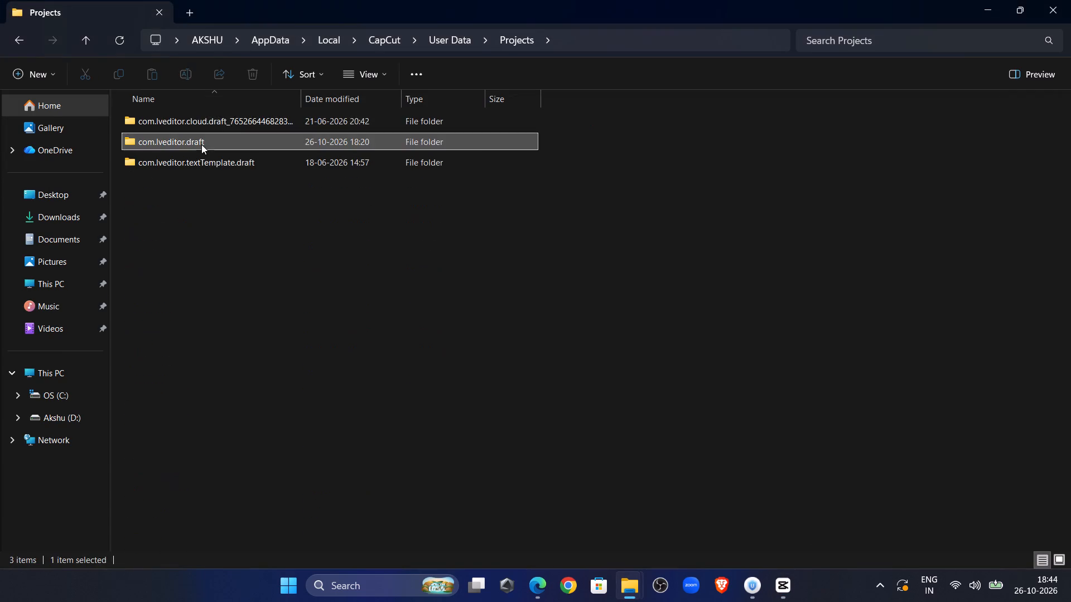
# Check the project's name in CapCut, and select the first pre-processed video in project 1026's Resources > combination folder.
pyautogui.click(788, 579)
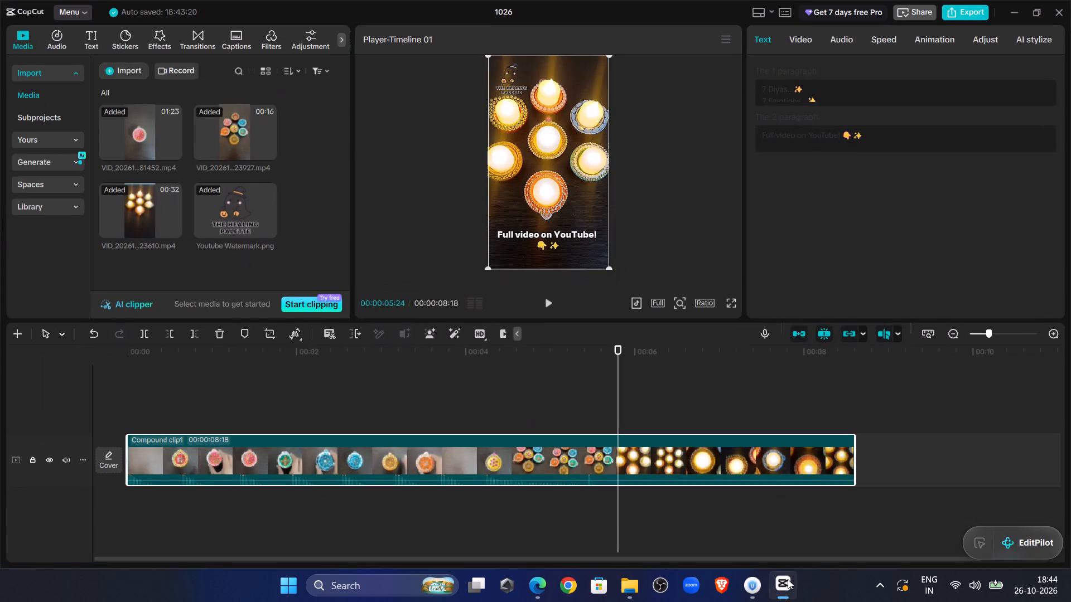
pyautogui.click(788, 579)
pyautogui.doubleClick(161, 162)
pyautogui.click(158, 147)
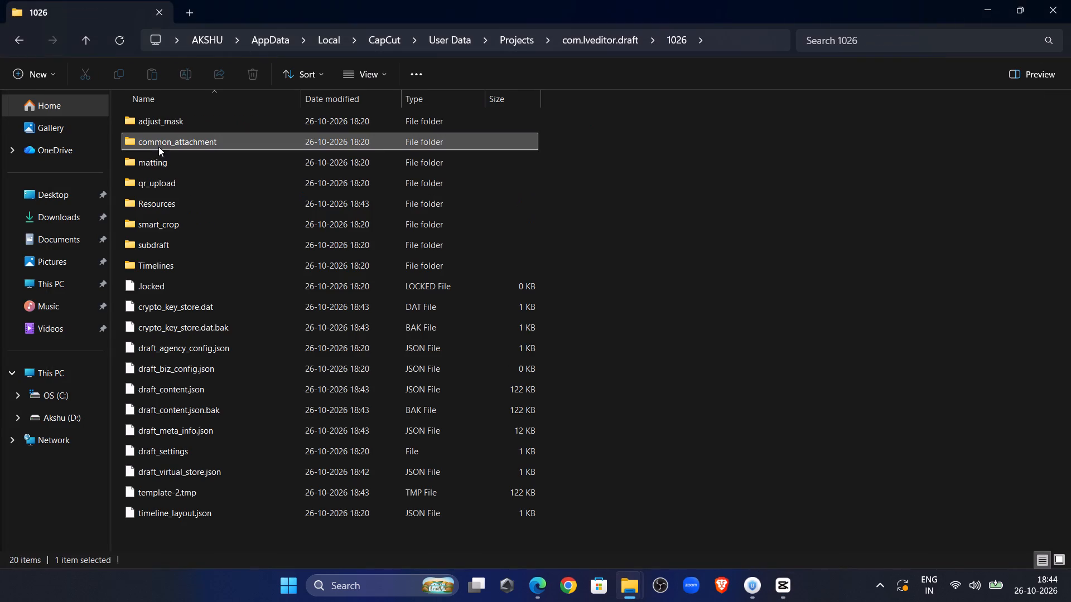
pyautogui.doubleClick(166, 209)
pyautogui.doubleClick(159, 142)
pyautogui.click(154, 154)
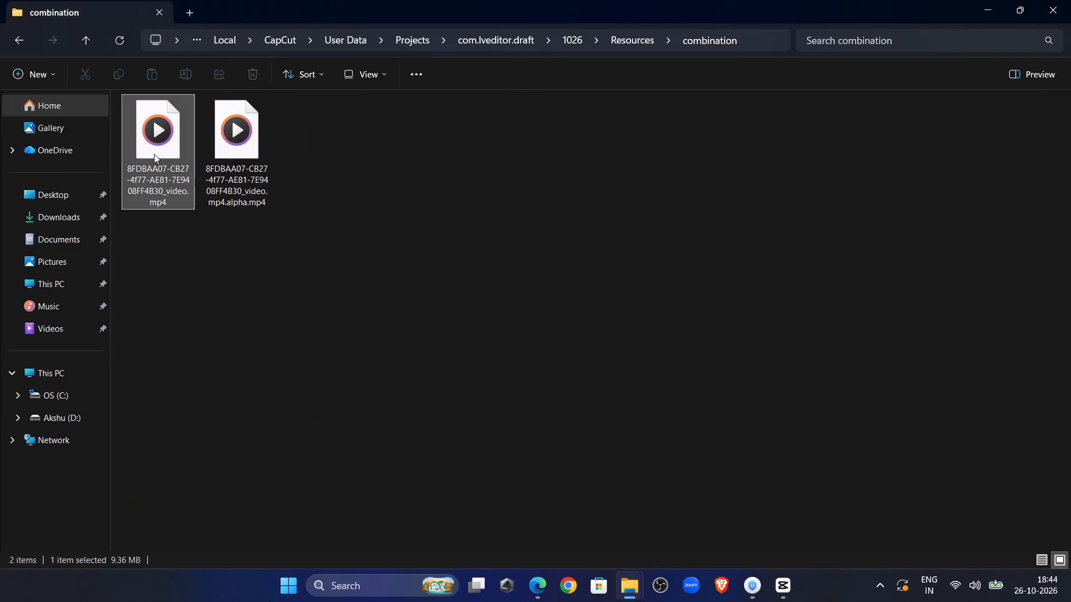
# Minimize the file window, close the CapCut project and exit CapCut completely.
pyautogui.click(994, 4)
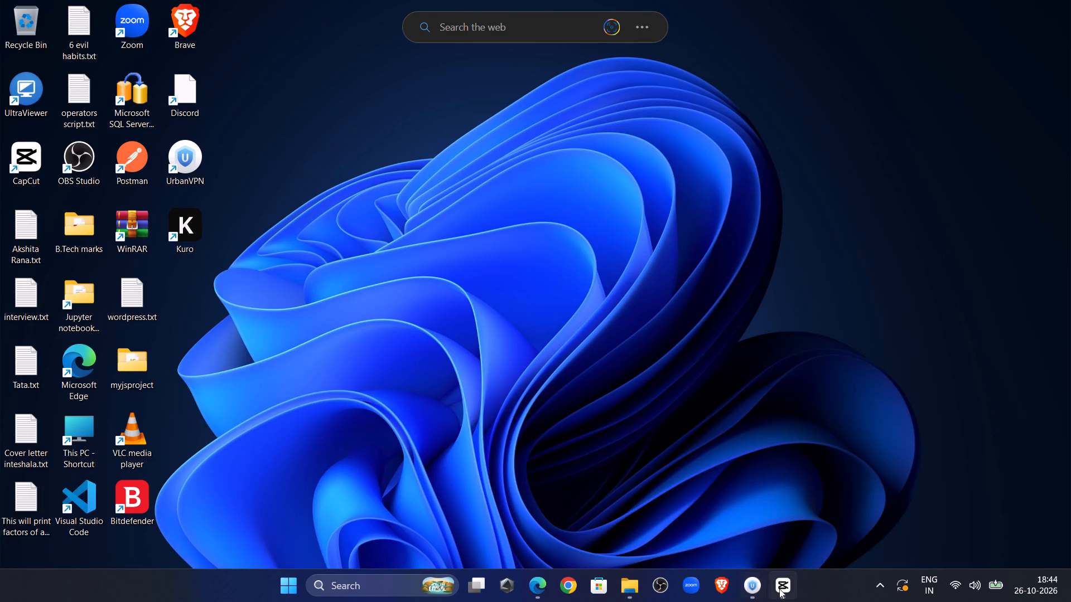
pyautogui.click(780, 589)
pyautogui.click(1064, 4)
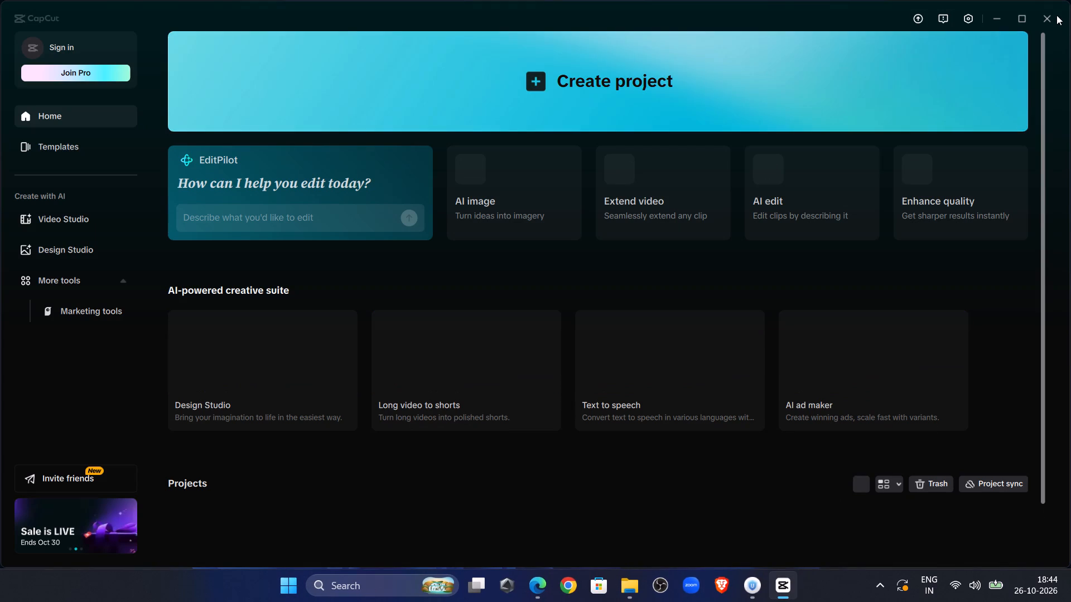
pyautogui.click(1047, 20)
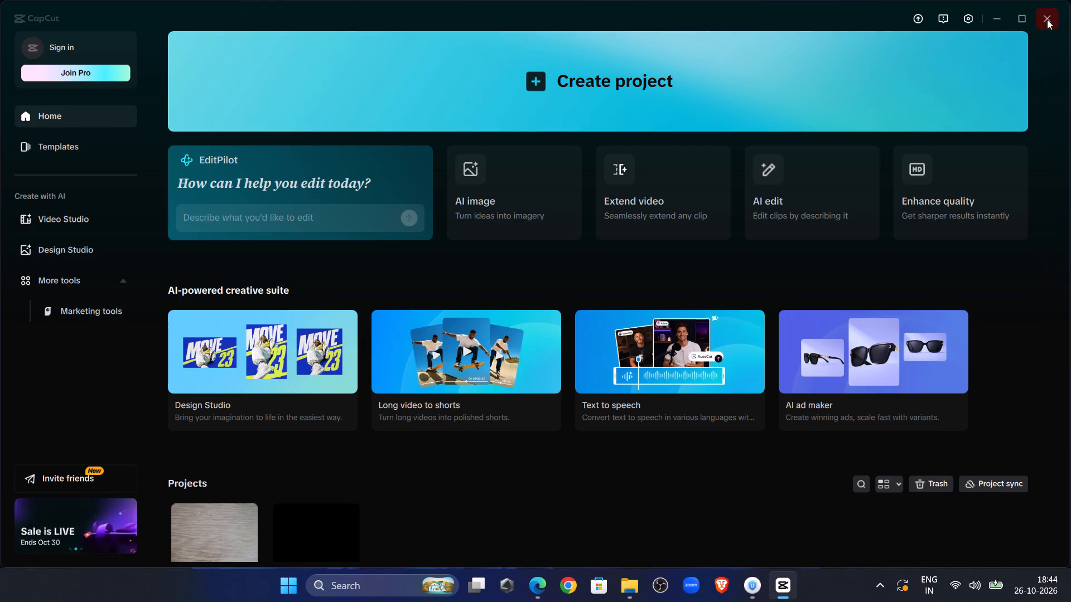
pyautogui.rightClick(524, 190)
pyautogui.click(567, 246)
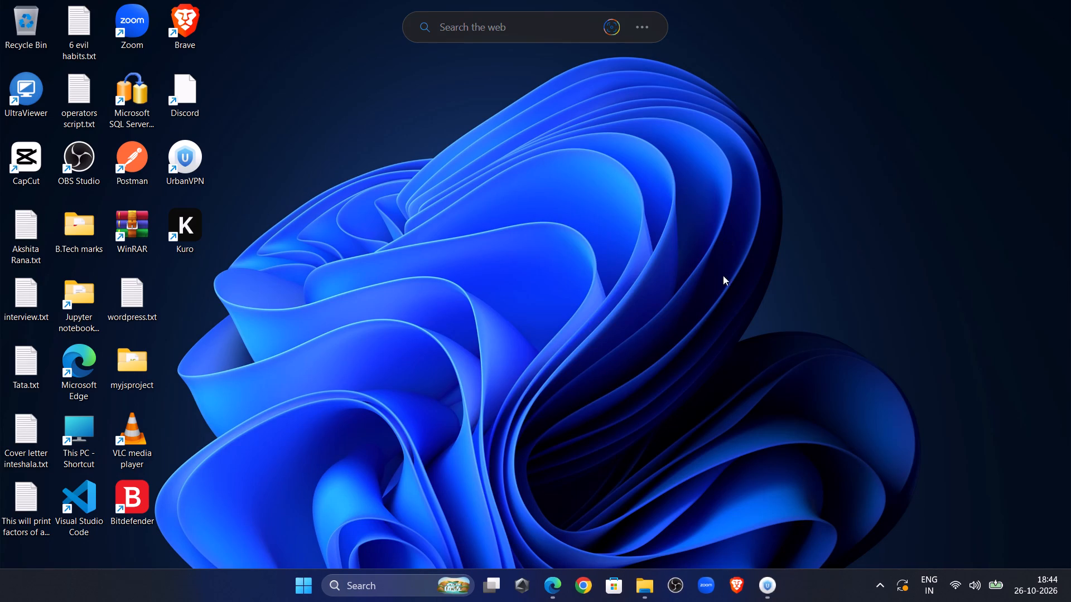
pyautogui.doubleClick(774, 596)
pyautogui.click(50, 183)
# Relaunch CapCut from the desktop.
pyautogui.doubleClick(33, 163)
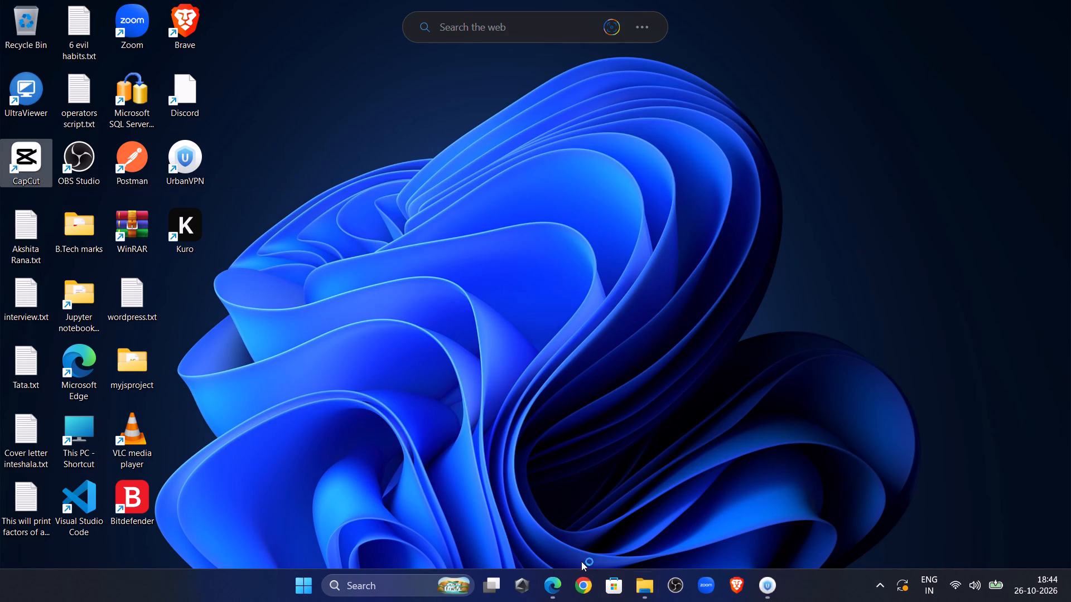
pyautogui.click(850, 594)
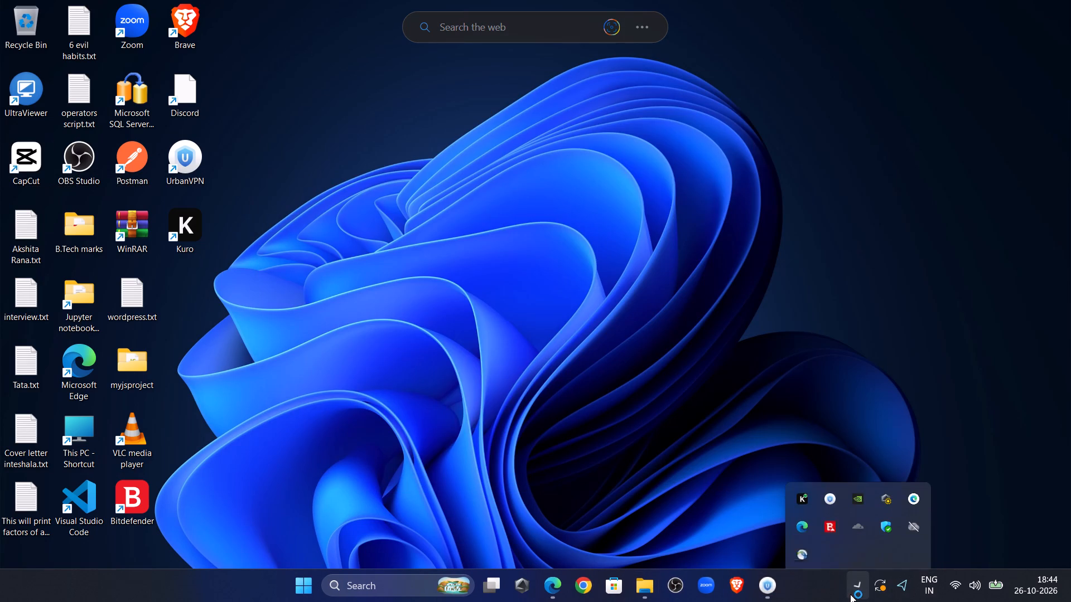
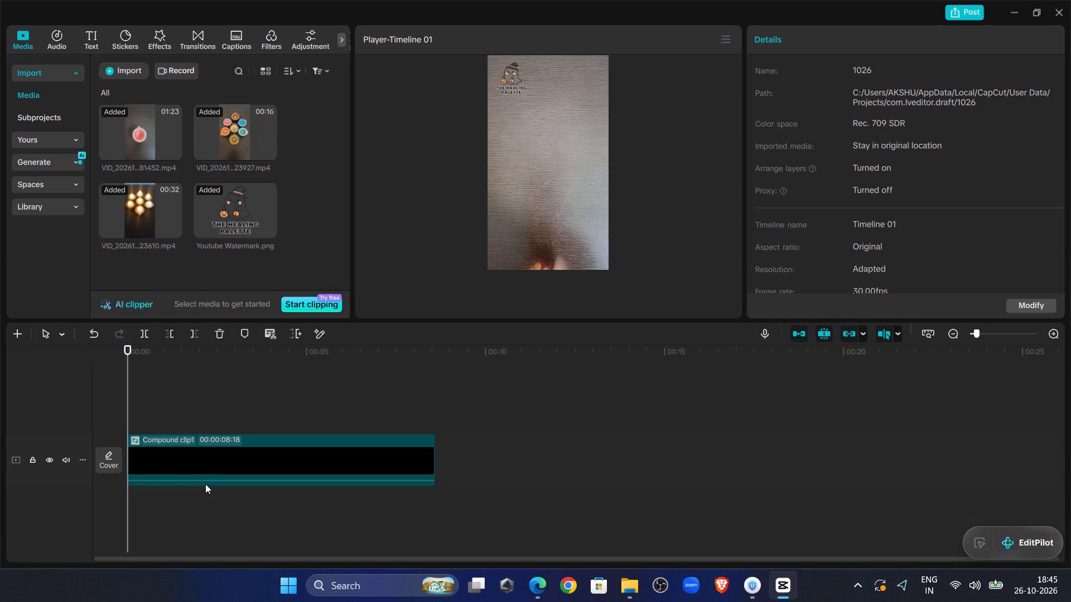
# Select the compound clip in project 1026 and play a short part of it from the start.
pyautogui.click(546, 186)
pyautogui.click(551, 299)
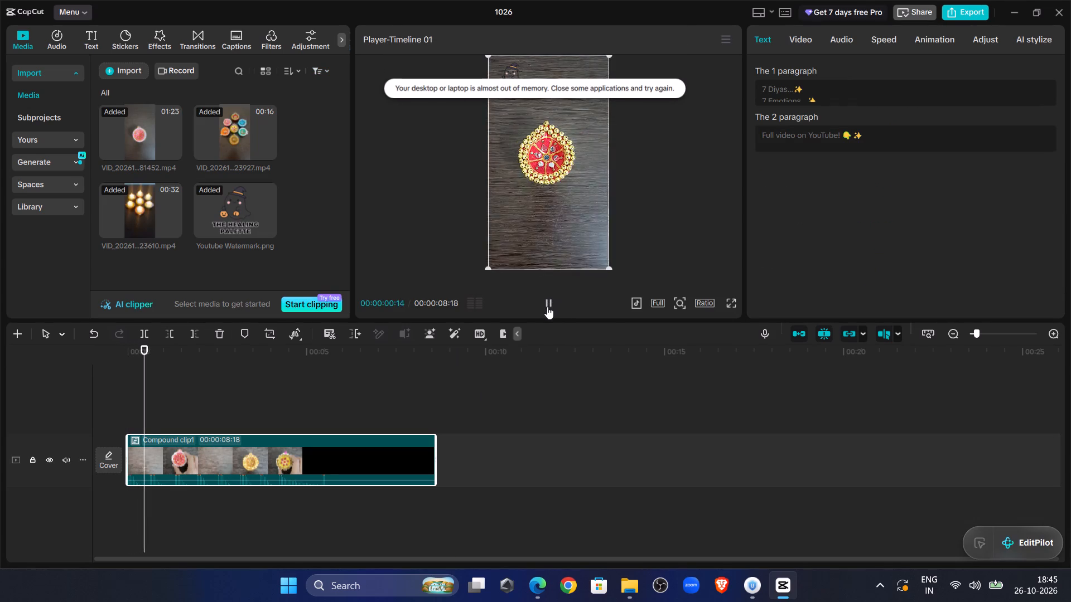
pyautogui.click(547, 307)
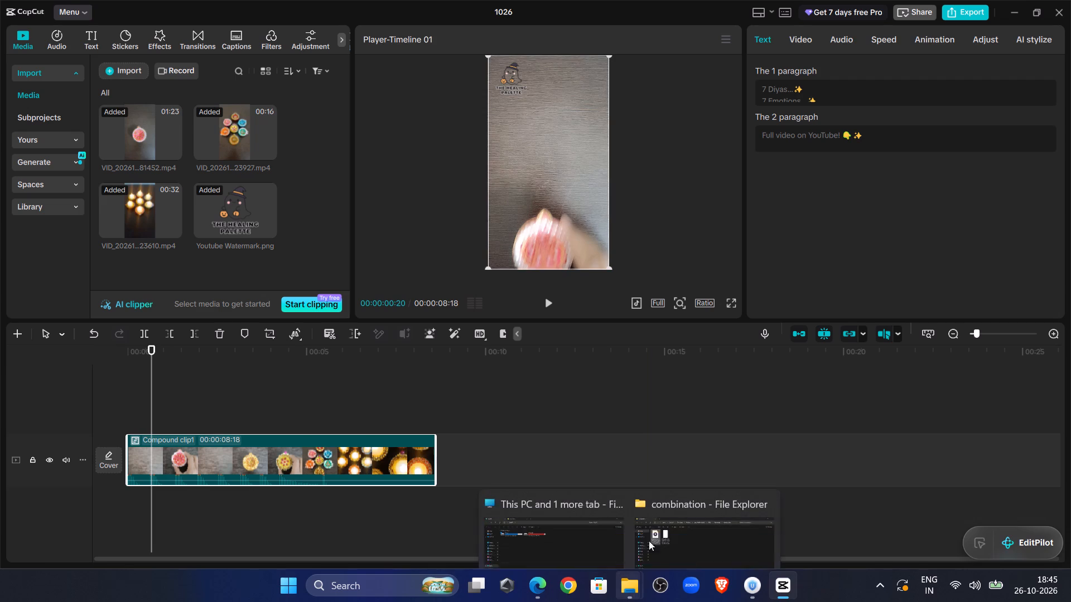
# Import the selected pre-processed video from the combination folder into the media of CapCut project 1026.
pyautogui.click(653, 535)
pyautogui.moveTo(426, 16); pyautogui.dragTo(525, 65)
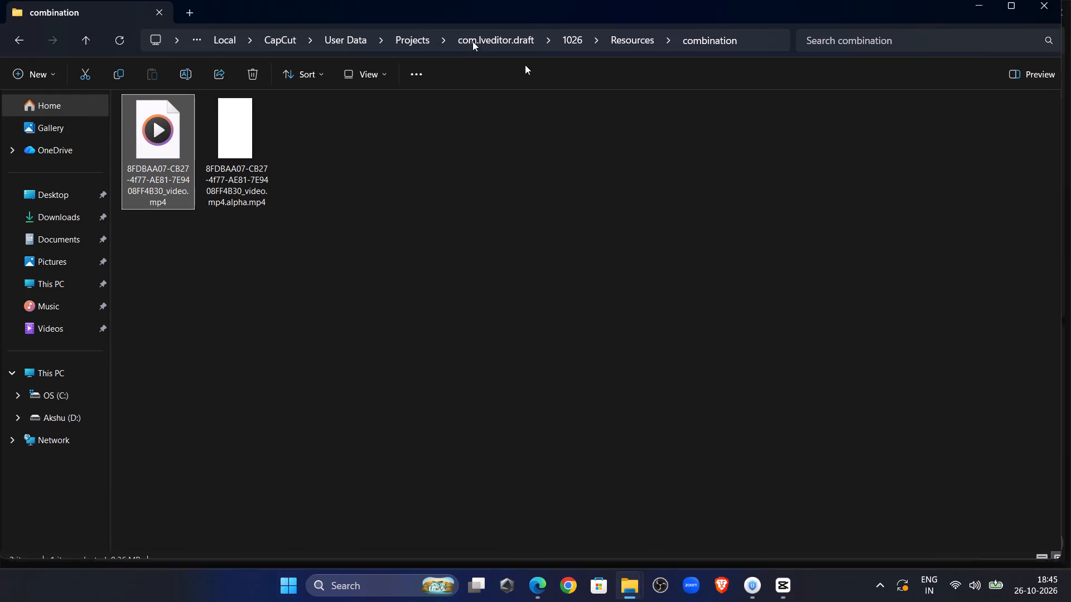
pyautogui.moveTo(525, 65); pyautogui.dragTo(1039, 254)
pyautogui.moveTo(694, 109); pyautogui.dragTo(259, 185)
# Replace the compound clip on the timeline with the imported pre-processed video and play part of it back.
pyautogui.moveTo(147, 241); pyautogui.dragTo(223, 367)
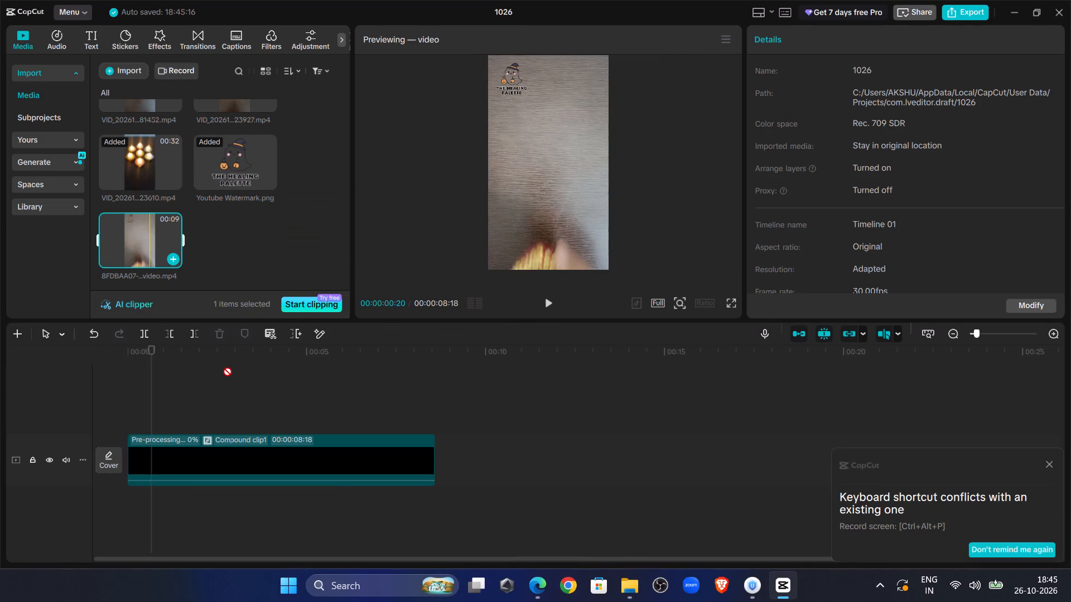
pyautogui.moveTo(223, 367); pyautogui.dragTo(225, 443)
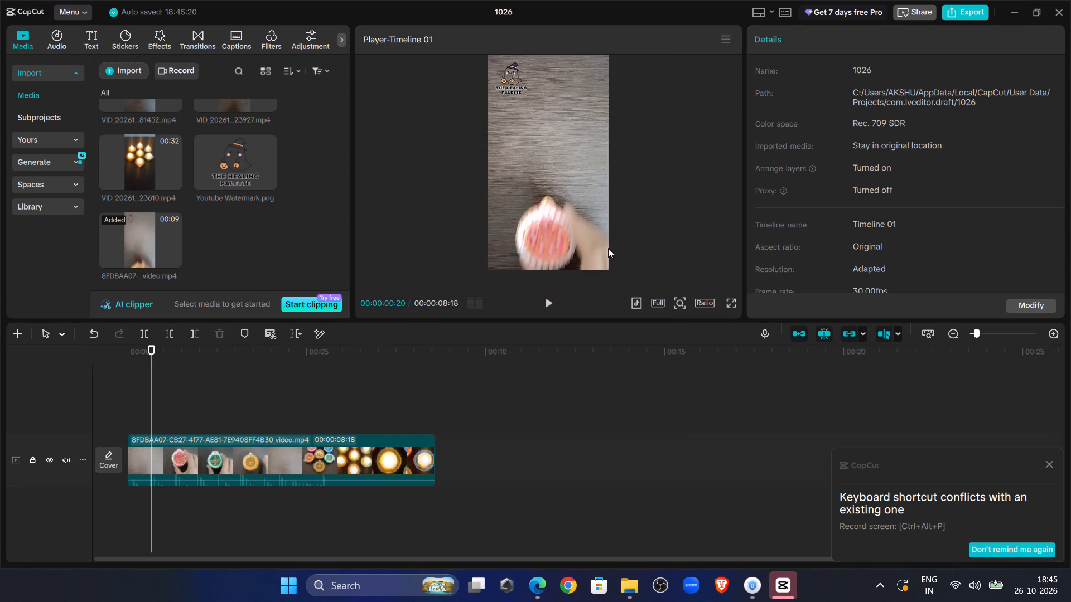
pyautogui.click(555, 295)
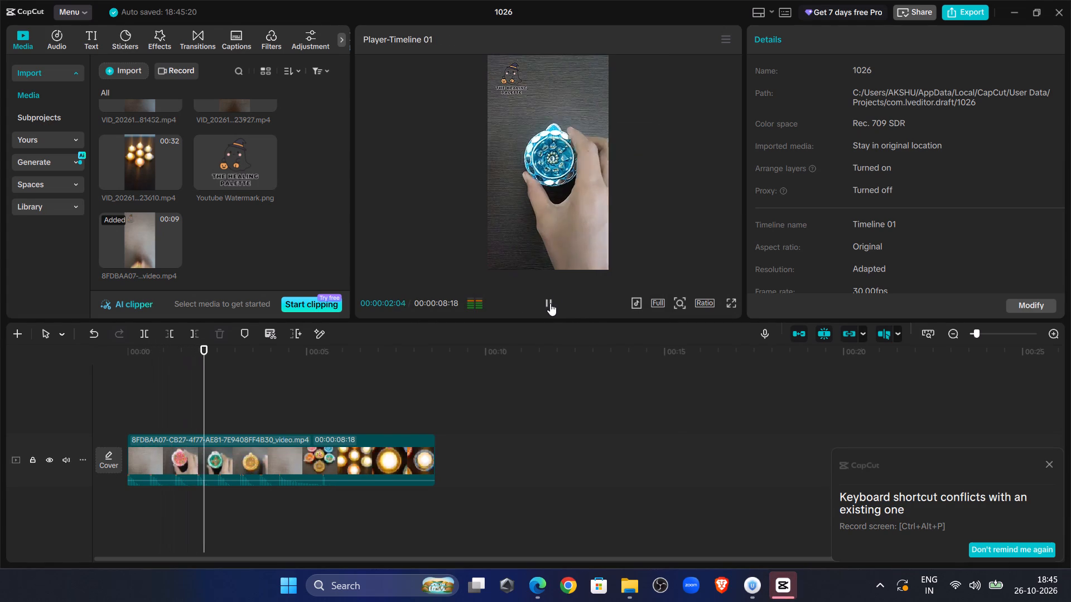
pyautogui.click(550, 303)
# Export project 1026 as a video and close the export window without sharing it.
pyautogui.click(959, 16)
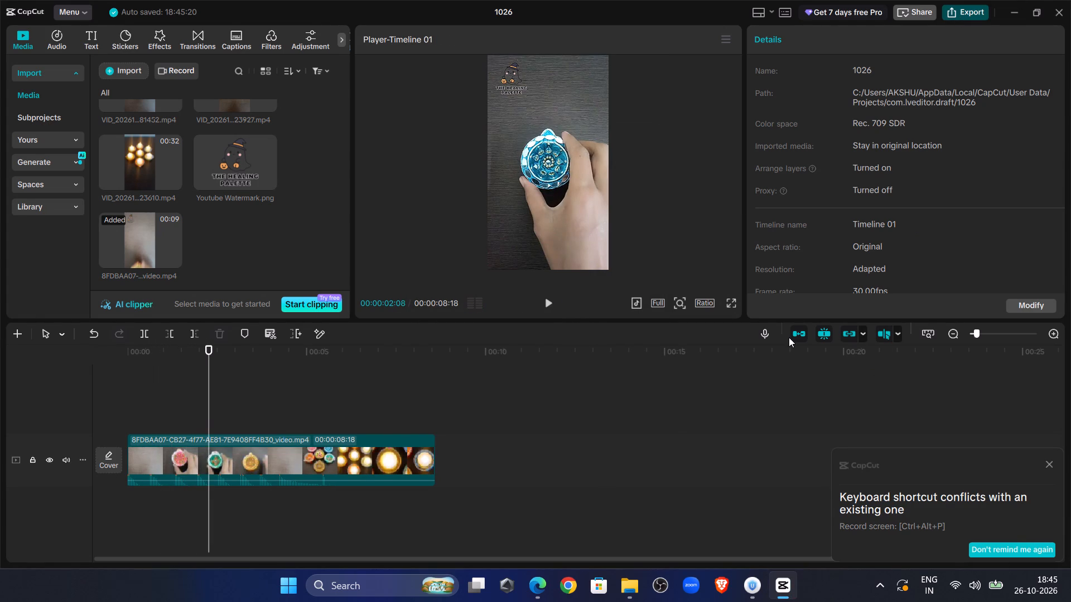
pyautogui.click(664, 501)
pyautogui.click(705, 502)
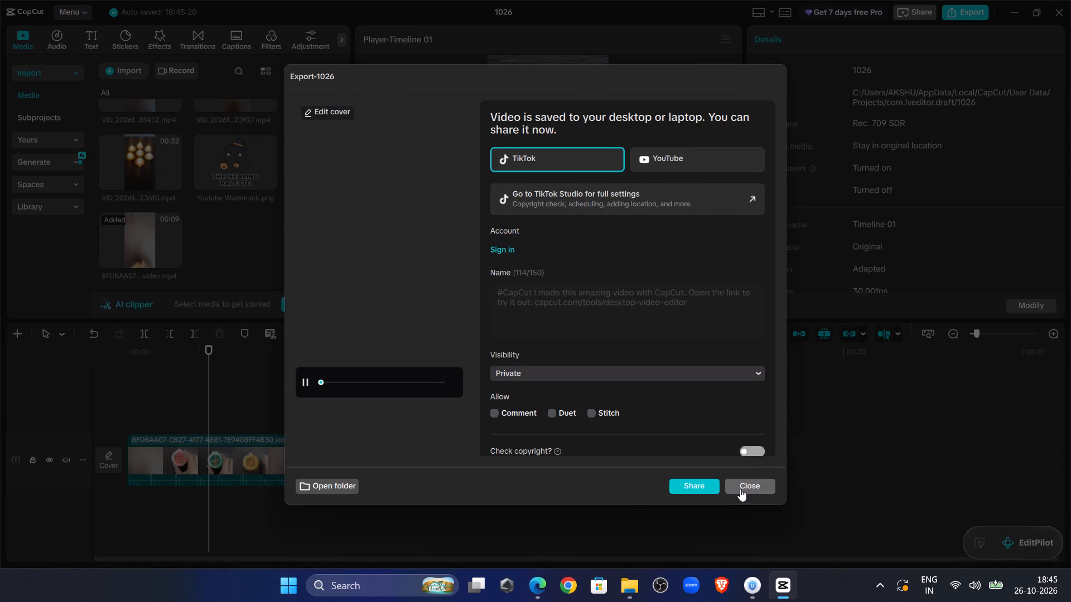
pyautogui.click(743, 488)
# Switch to the other File Explorer window and open the THE HEALING PALETTE folder on drive D.
pyautogui.click(630, 594)
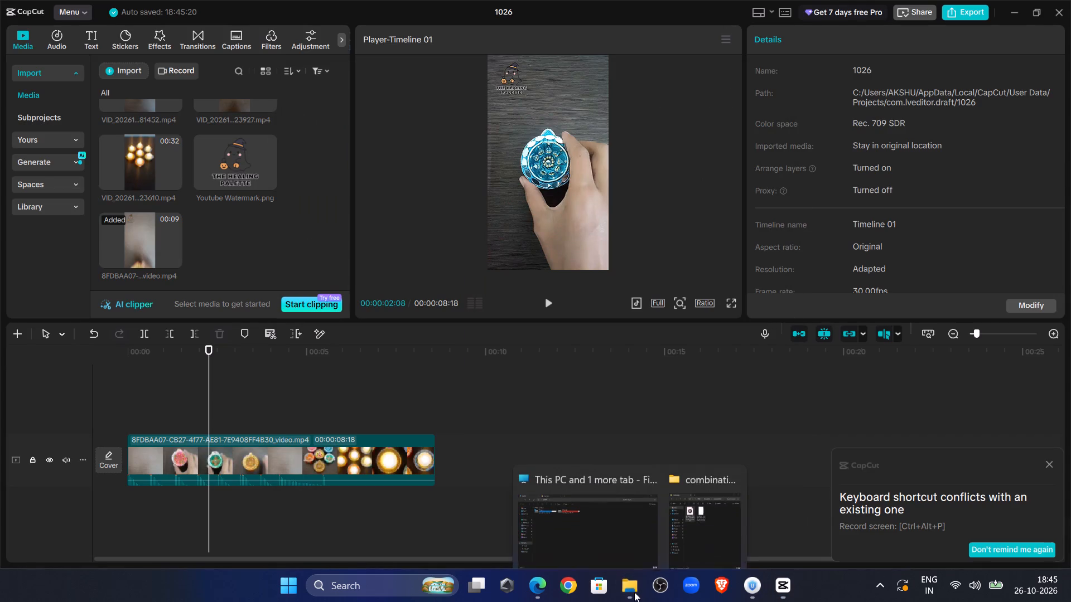
pyautogui.click(612, 511)
pyautogui.doubleClick(390, 142)
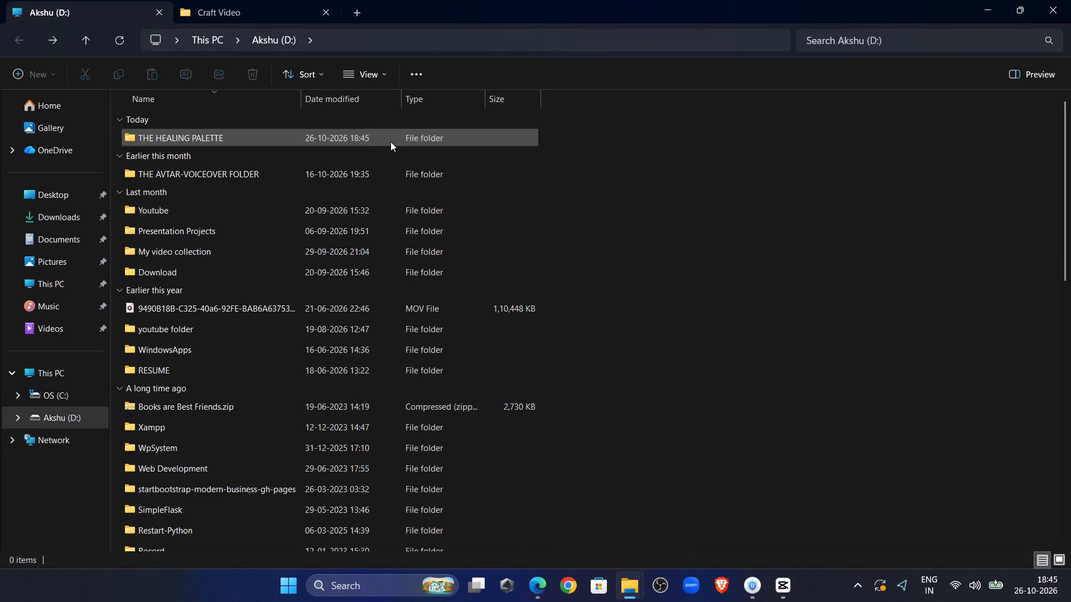
pyautogui.doubleClick(287, 134)
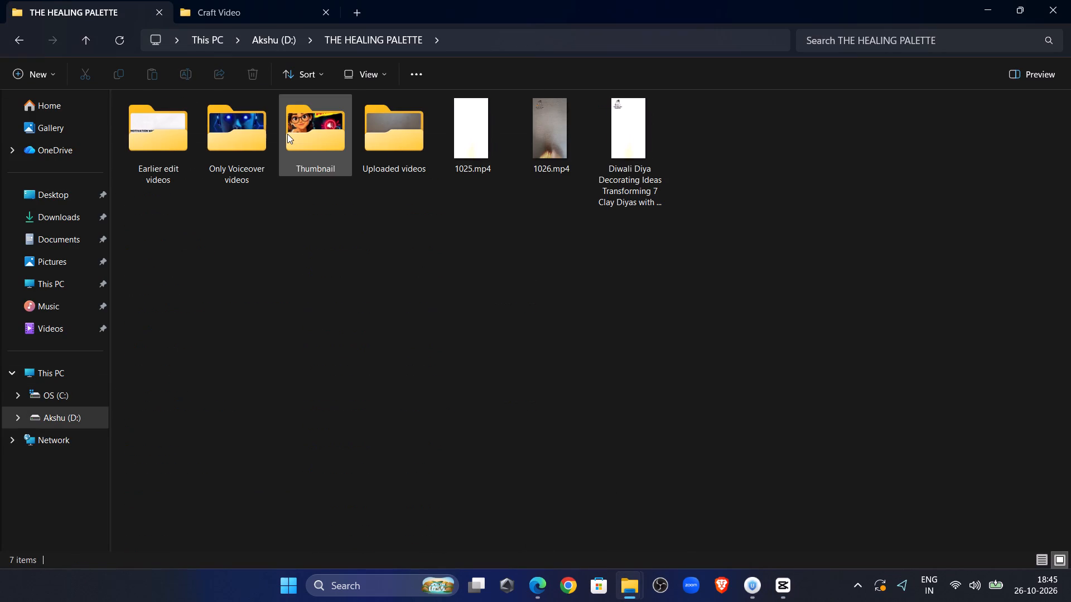
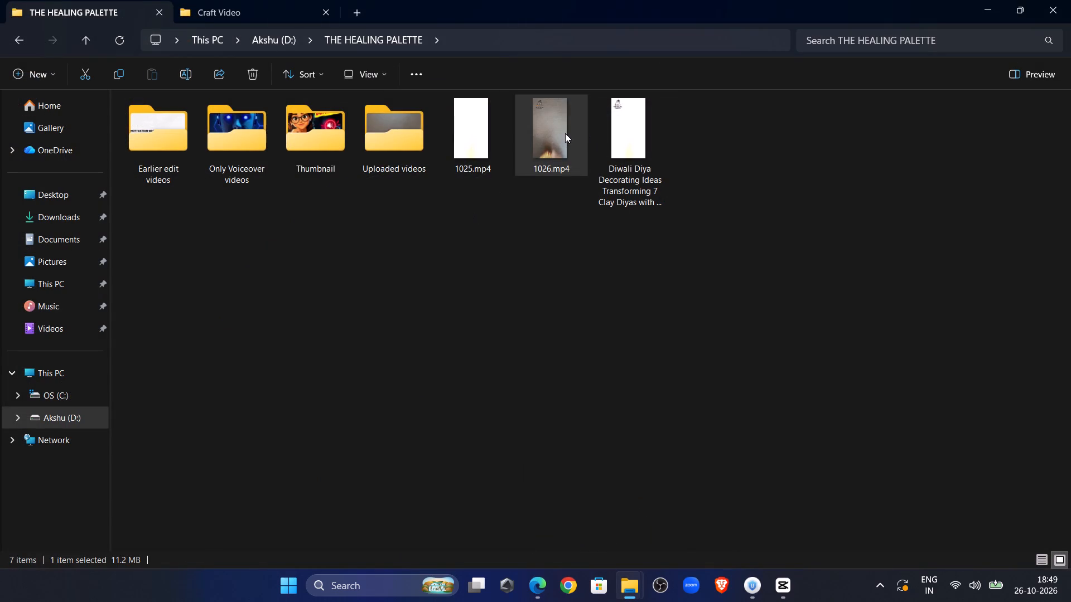
pyautogui.click(677, 148)
pyautogui.hotkey('ctrl', 'v')
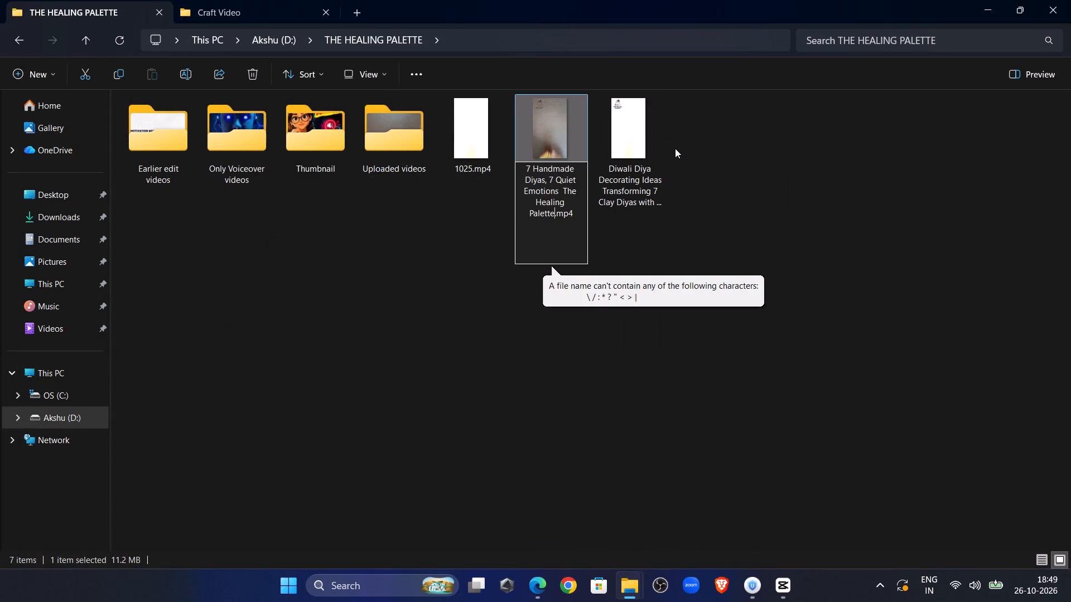
pyautogui.press('Return')
# Play the renamed 7 Handmade Diyas video to check it, and close the media player.
pyautogui.doubleClick(499, 134)
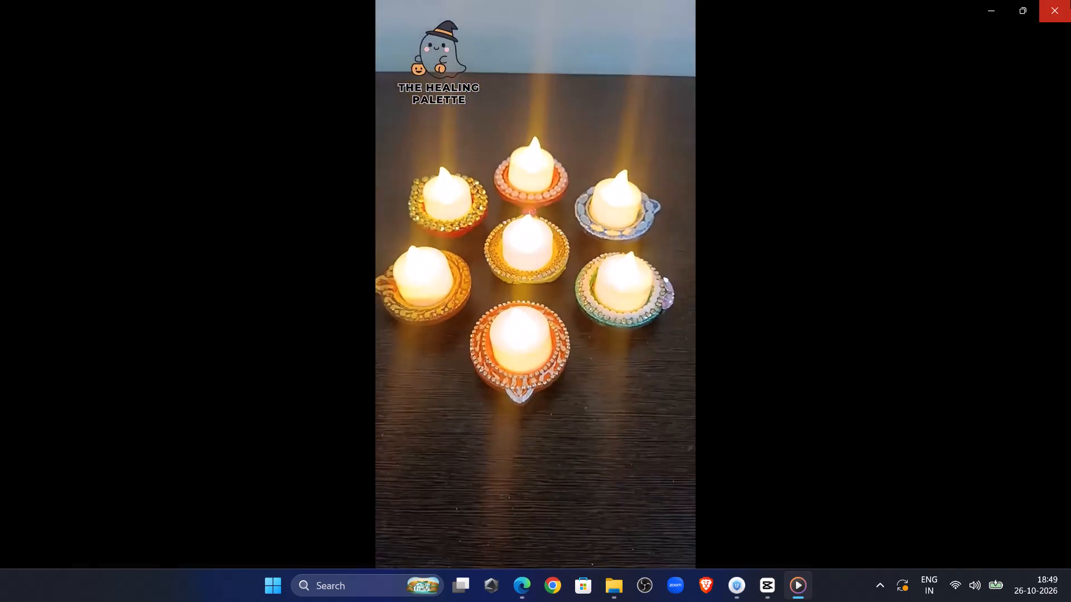
pyautogui.click(1070, 0)
# Move 1025.mp4 into the Only Voiceover videos folder and return to THE HEALING PALETTE.
pyautogui.click(549, 143)
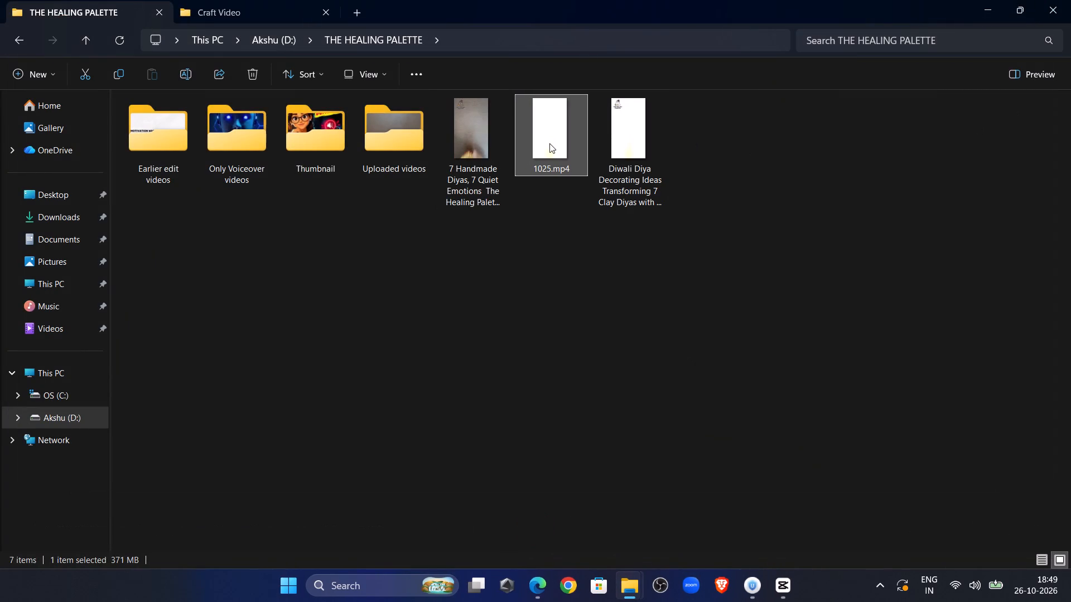
pyautogui.hotkey('ctrl', 'x')
pyautogui.doubleClick(252, 166)
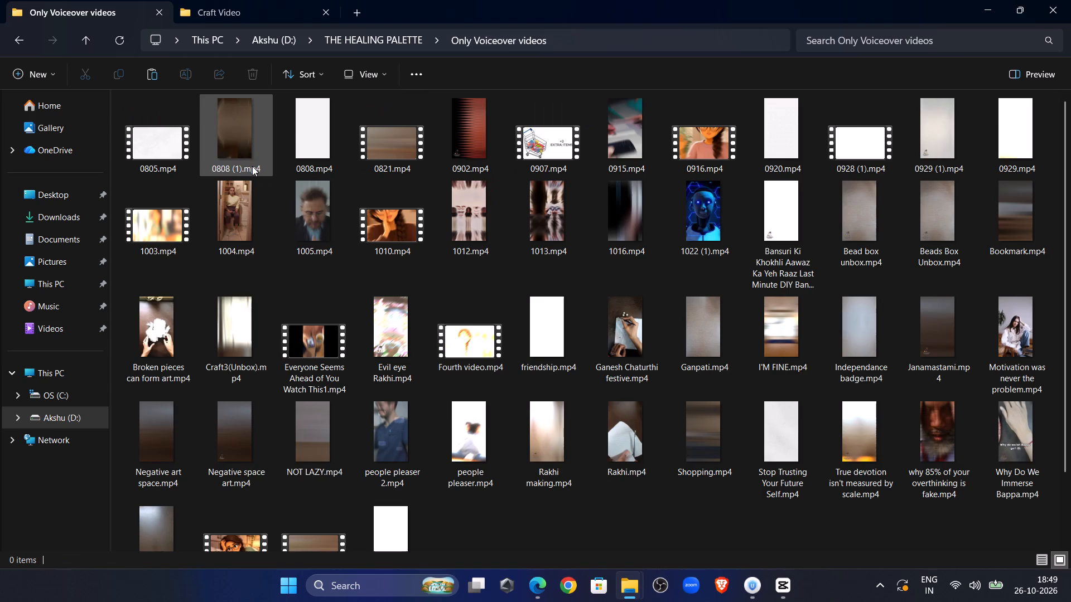
pyautogui.hotkey('ctrl', 'v')
pyautogui.click(23, 38)
# Move the Diwali Diya Decorating Ideas video into the Uploaded videos folder and return to THE HEALING PALETTE.
pyautogui.click(541, 132)
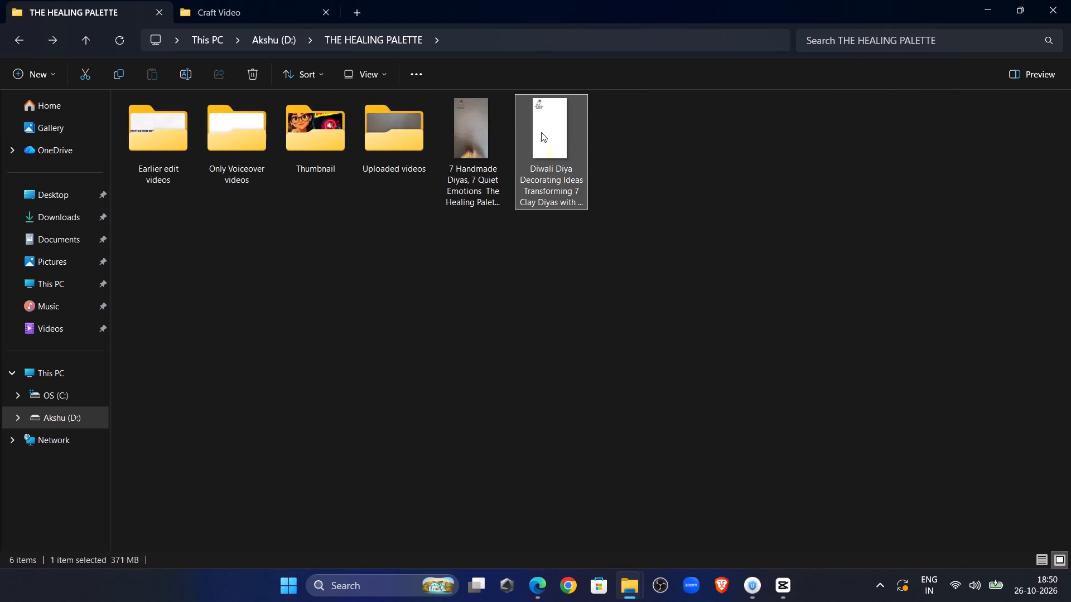
pyautogui.hotkey('ctrl', 'x')
pyautogui.doubleClick(388, 153)
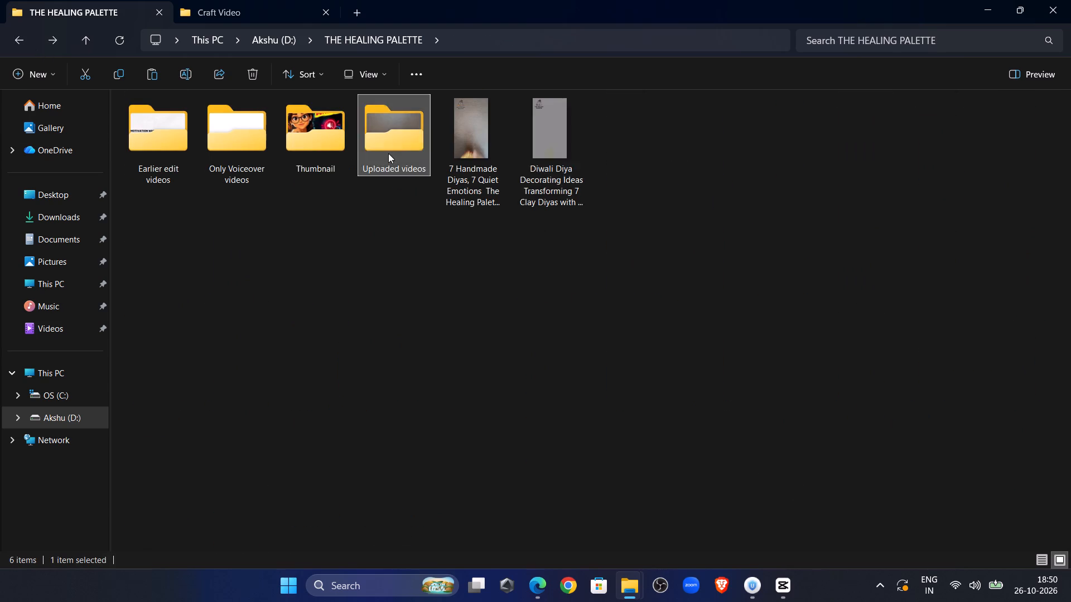
pyautogui.hotkey('ctrl', 'v')
pyautogui.click(25, 42)
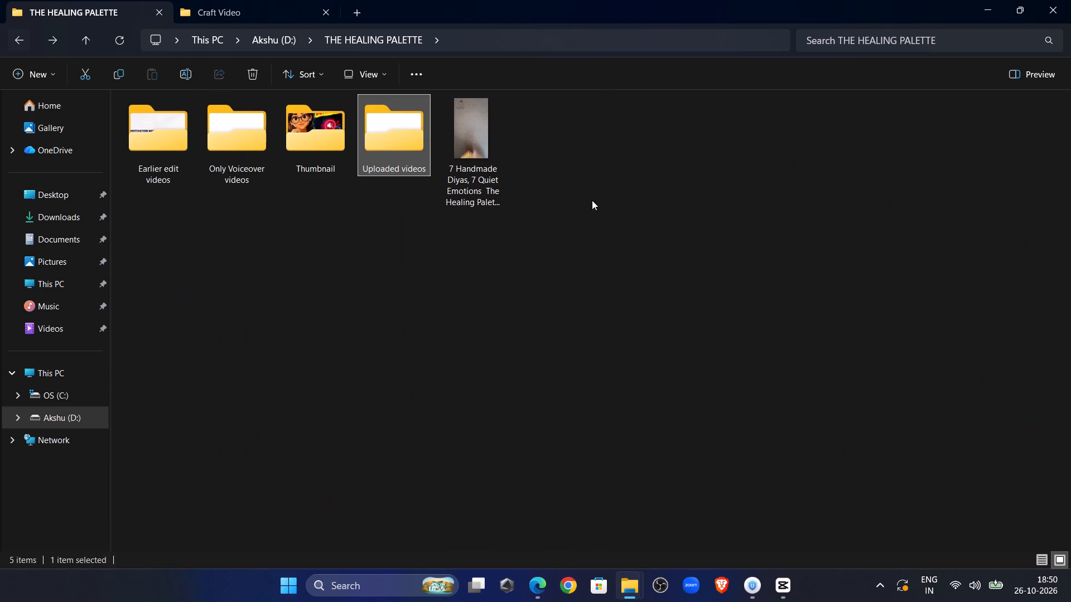
# Replace the Craft Video tab with a new one showing the Download folder in the POCO M4 Pro's internal shared storage.
pyautogui.moveTo(592, 200); pyautogui.dragTo(592, 206)
pyautogui.click(499, 162)
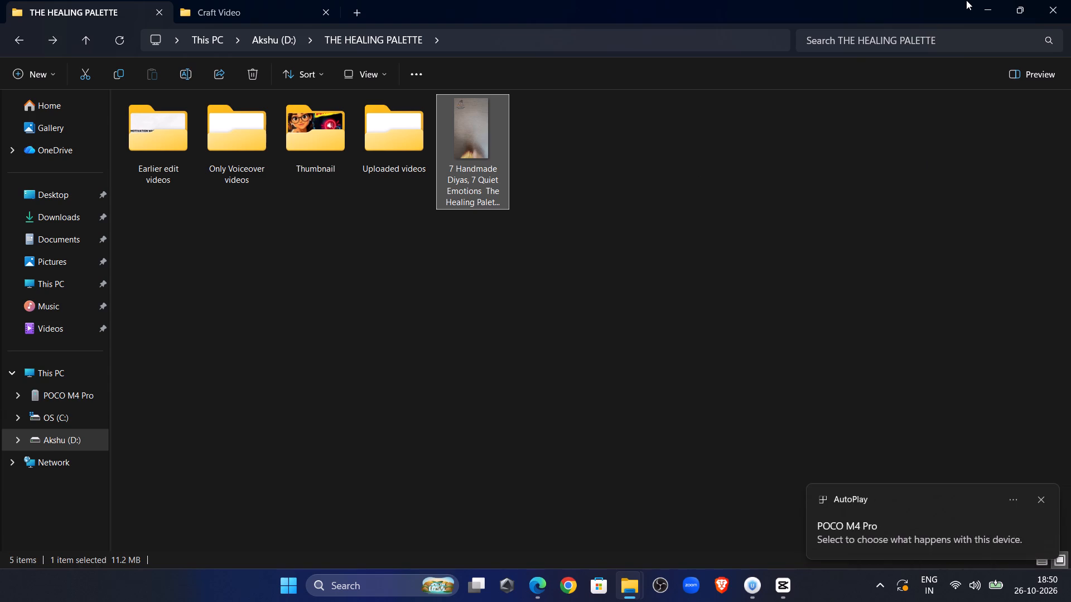
pyautogui.click(251, 0)
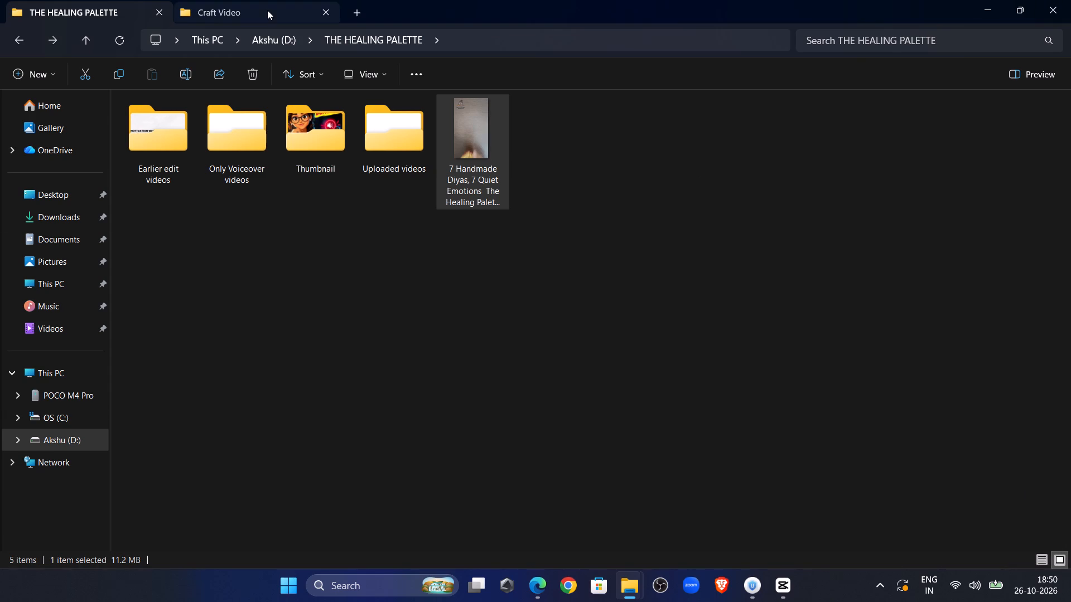
pyautogui.click(327, 12)
pyautogui.click(189, 10)
pyautogui.doubleClick(202, 133)
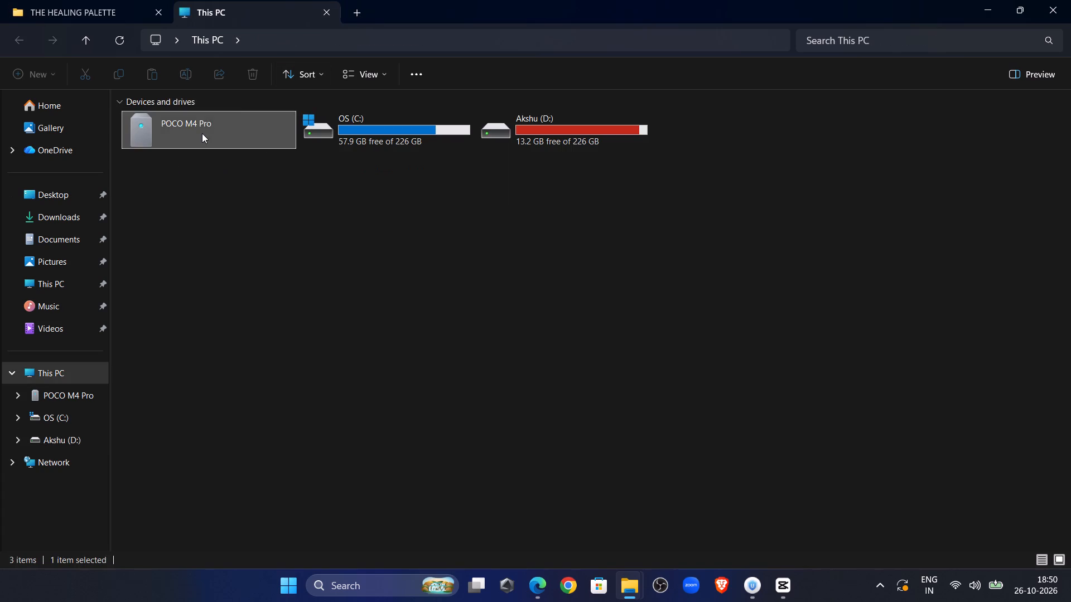
pyautogui.click(99, 12)
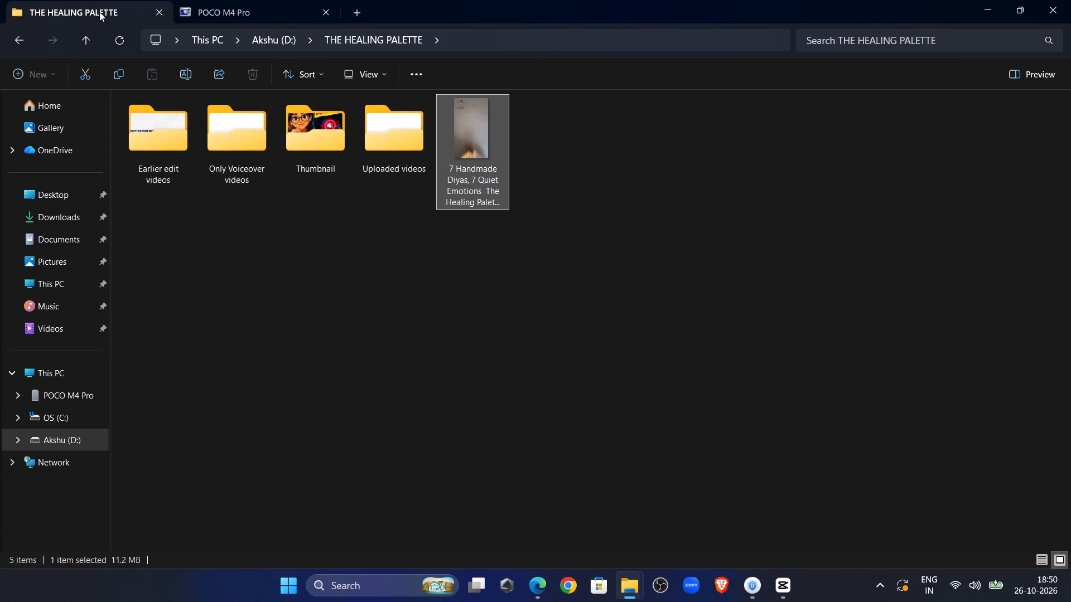
pyautogui.click(258, 3)
pyautogui.click(244, 138)
pyautogui.doubleClick(236, 113)
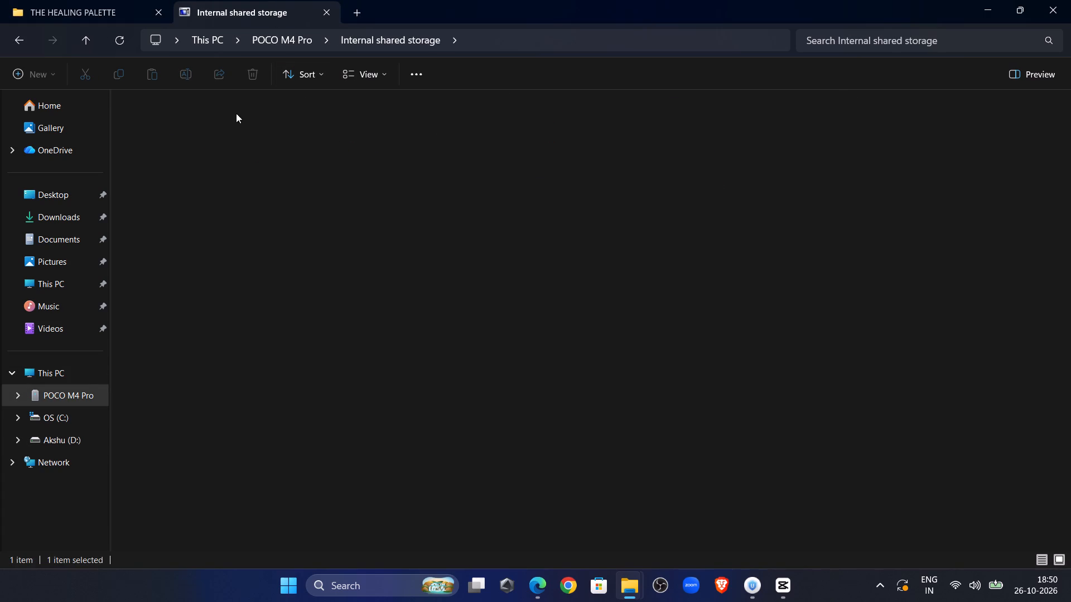
pyautogui.doubleClick(618, 157)
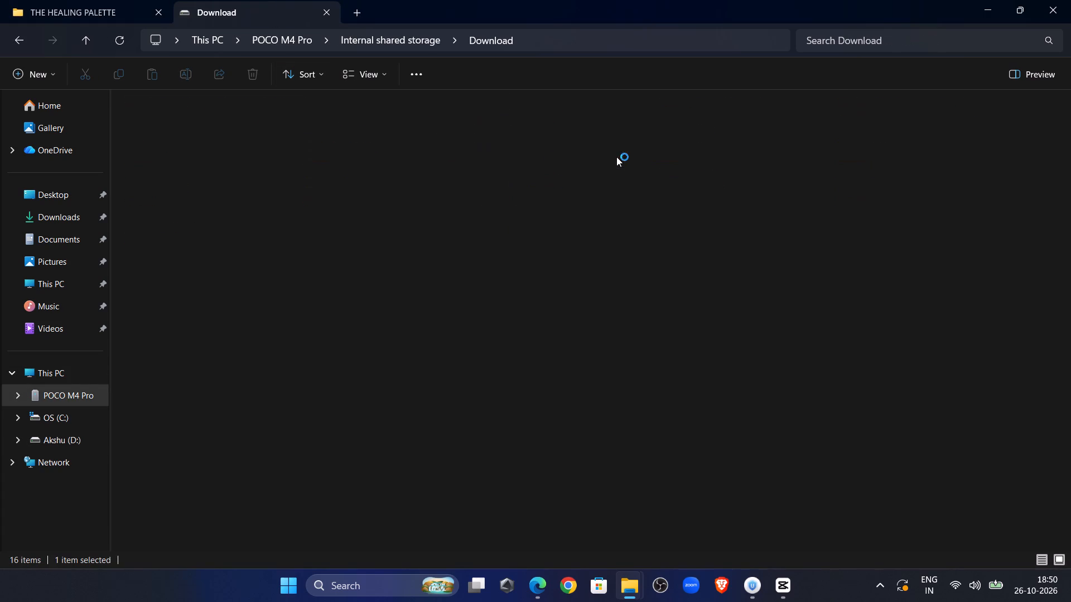
# Copy the 7 Handmade Diyas video from THE HEALING PALETTE into the POCO M4 Pro's Download folder.
pyautogui.click(81, 4)
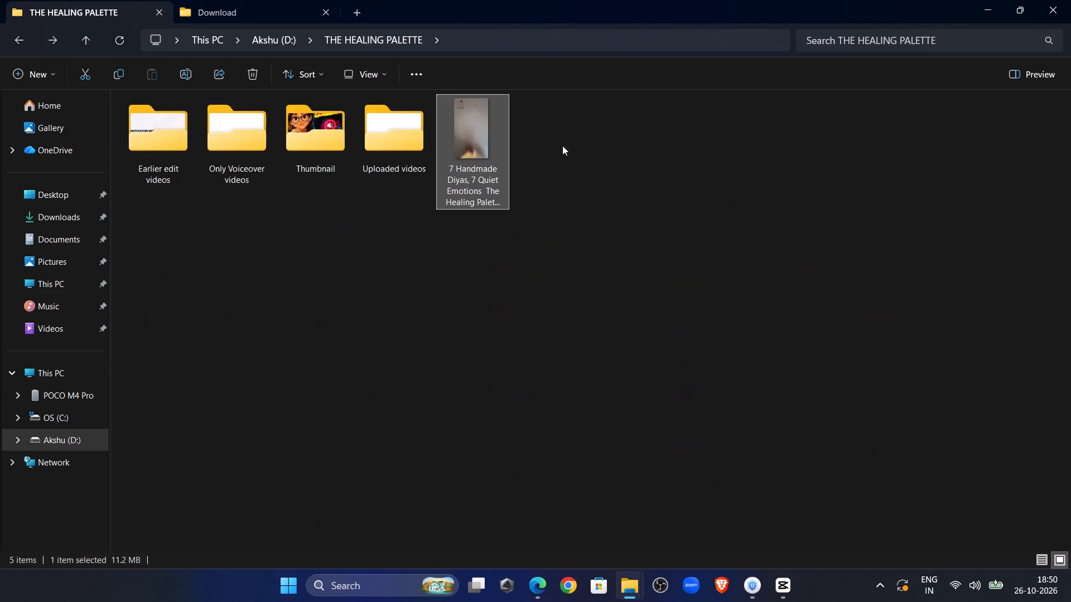
pyautogui.click(490, 139)
pyautogui.hotkey('ctrl', 'c')
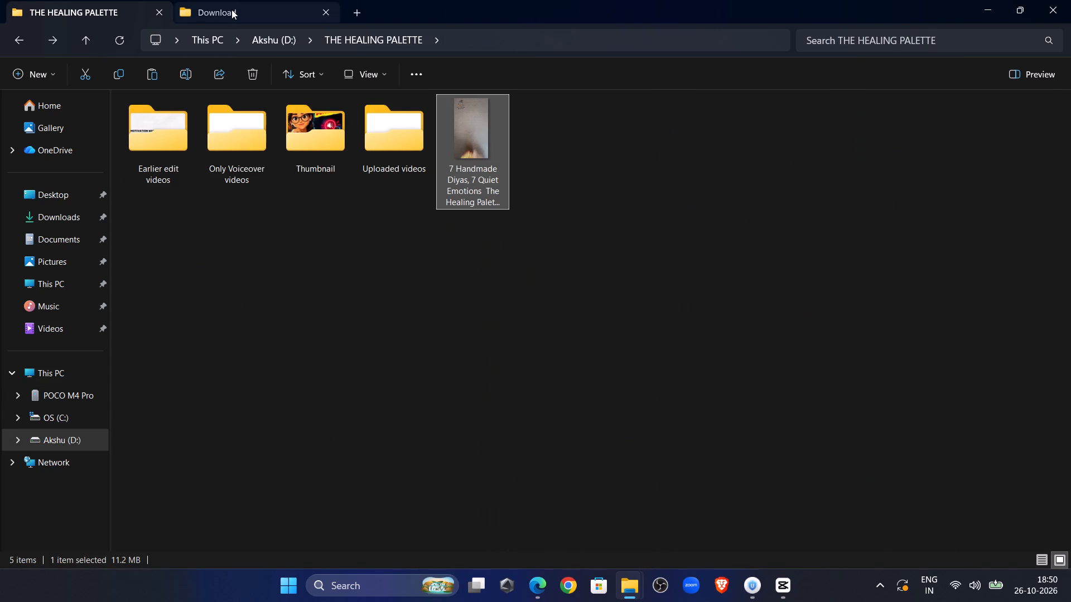
pyautogui.click(231, 9)
pyautogui.scroll(-18, 540, 430)
pyautogui.hotkey('ctrl', 'v')
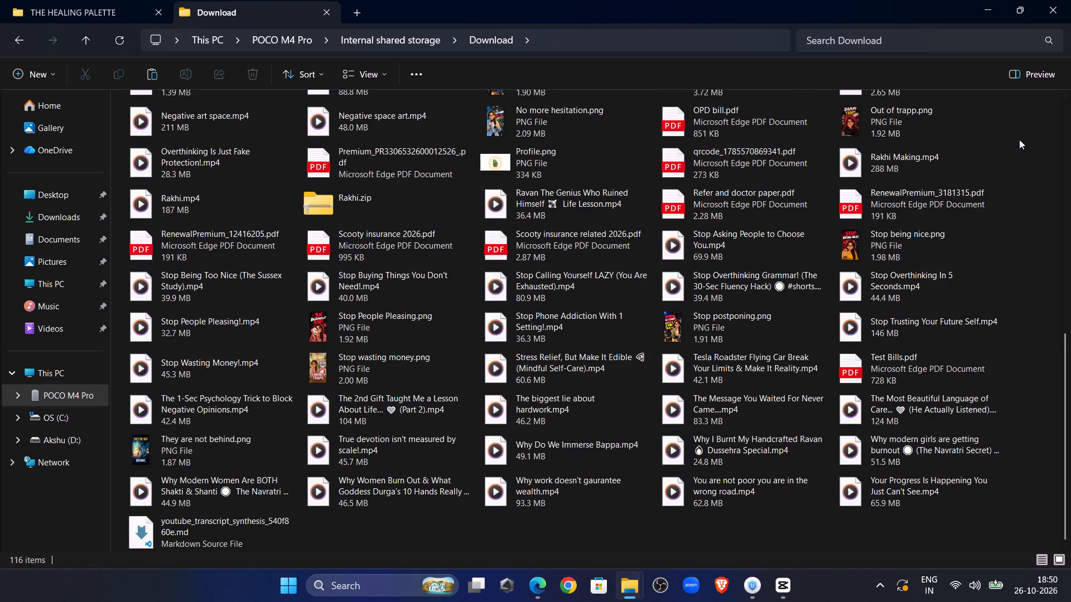
pyautogui.scroll(-4, 594, 340)
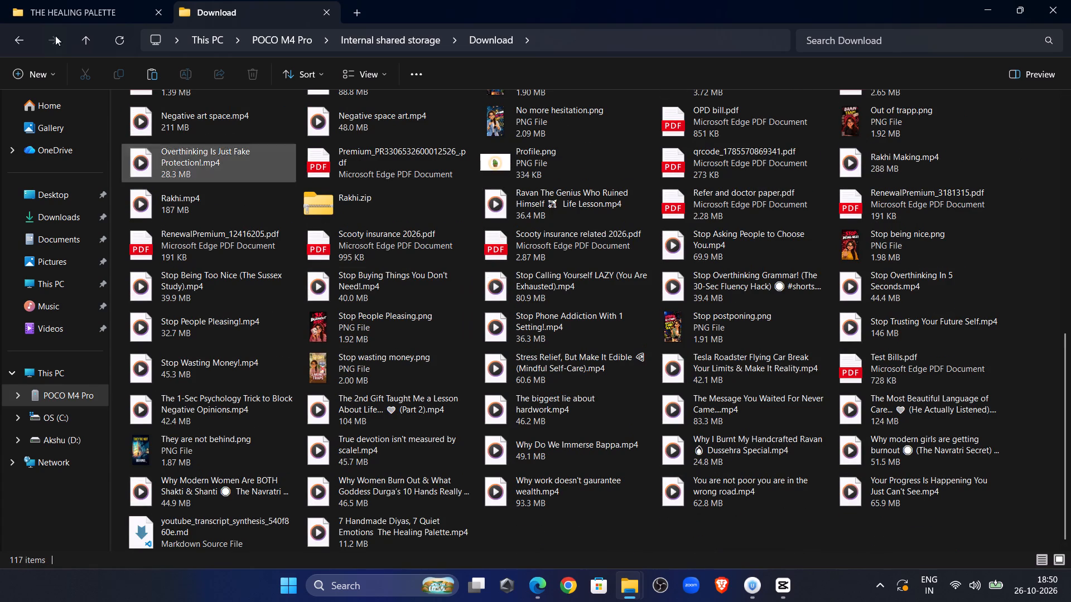
# Leave the phone's Download folder and go back to the This PC overview.
pyautogui.tripleClick(9, 50)
pyautogui.click(11, 47)
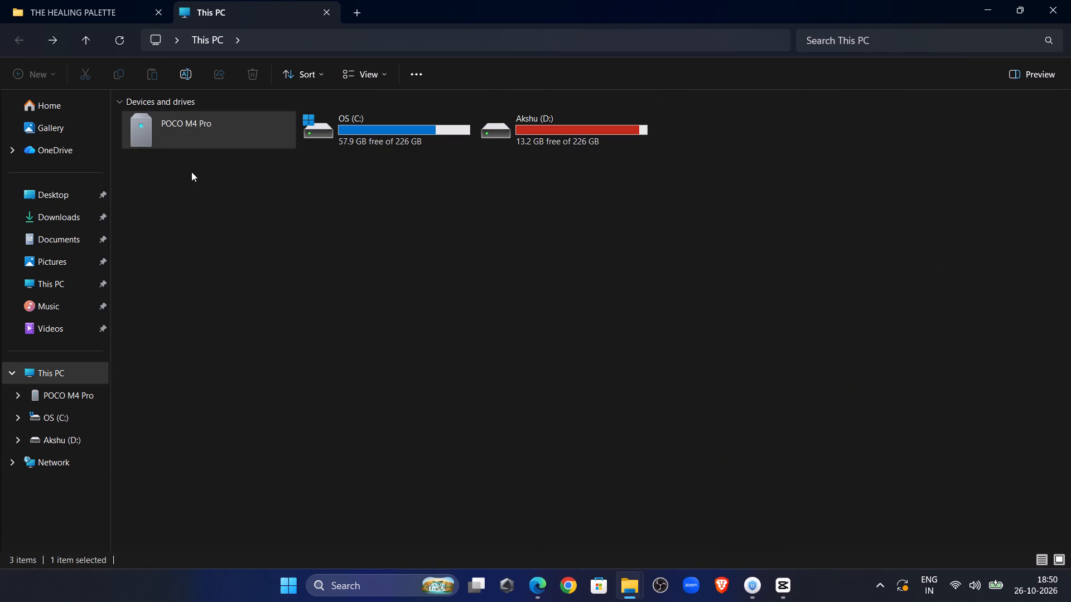
pyautogui.rightClick(274, 236)
pyautogui.click(312, 390)
pyautogui.click(312, 292)
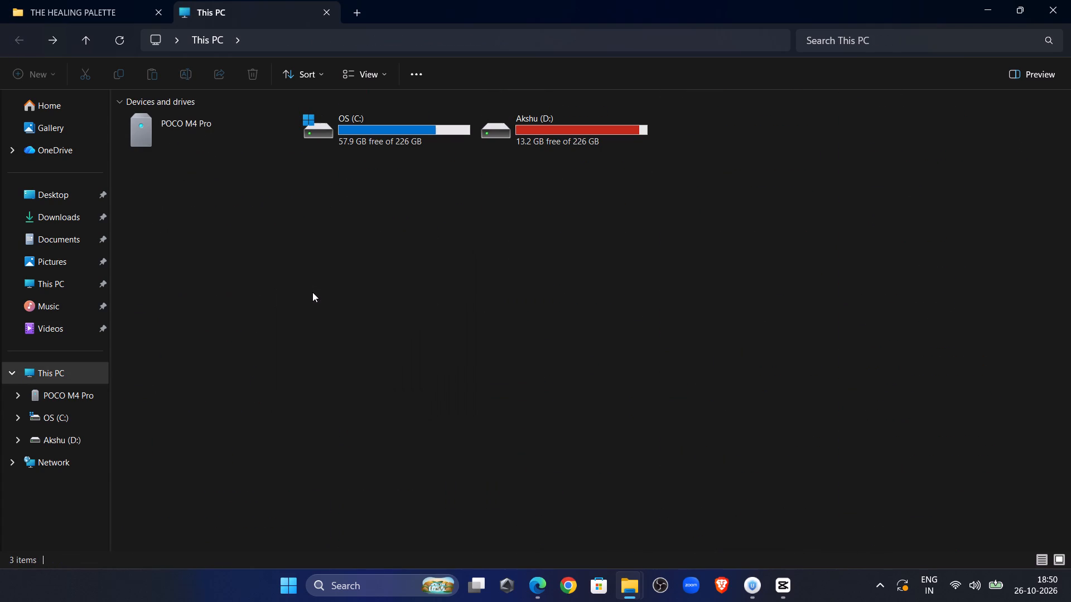
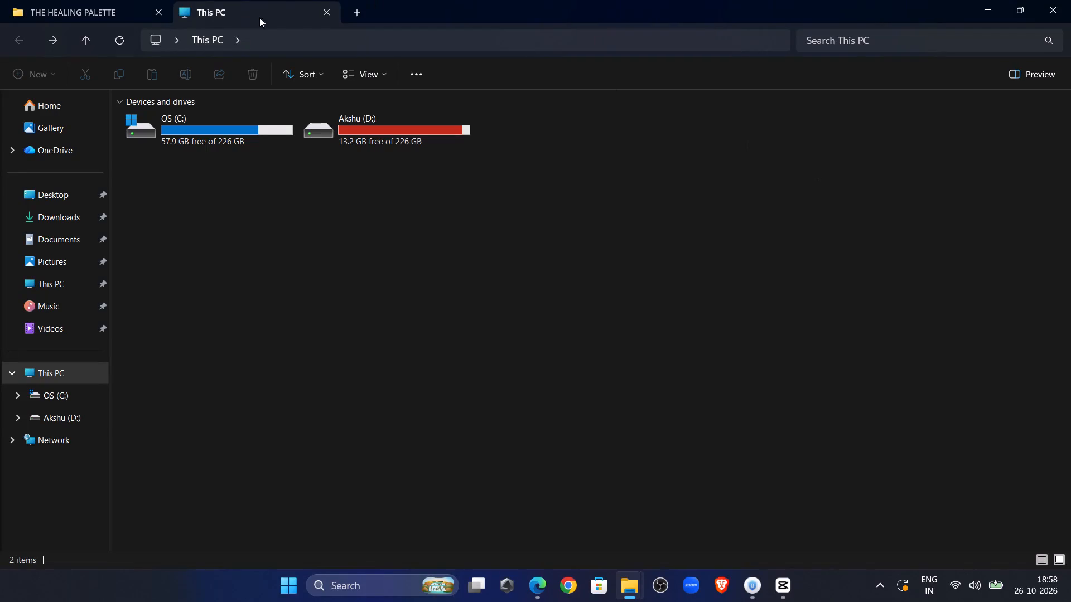
# Close the This PC tab, move the 7 Handmade Diyas video from THE HEALING PALETTE into Uploaded videos, and close the folder window.
pyautogui.click(324, 15)
pyautogui.click(490, 158)
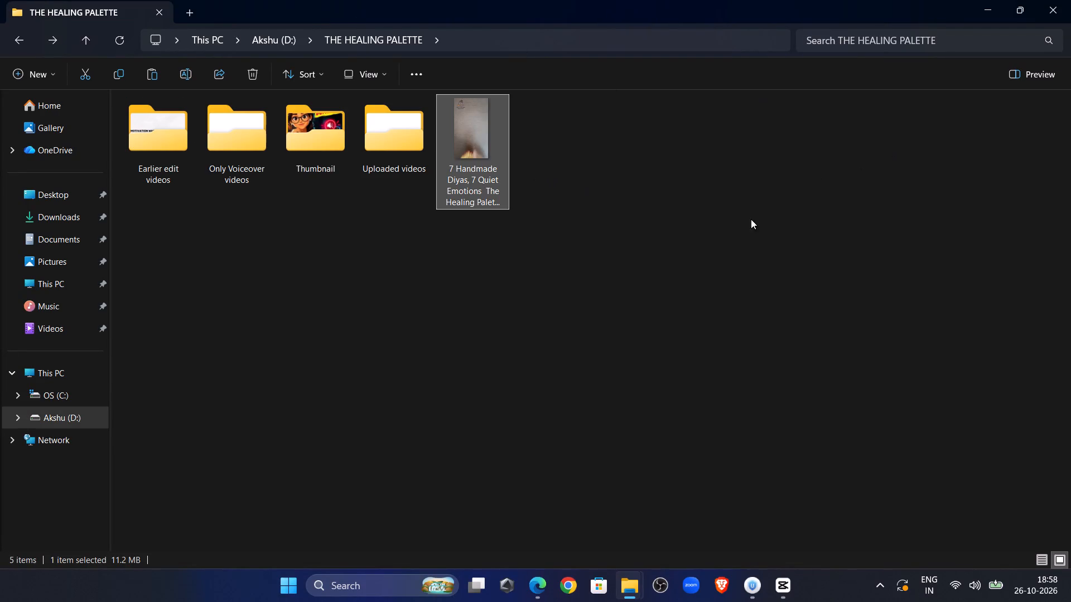
pyautogui.click(895, 136)
pyautogui.moveTo(522, 206); pyautogui.dragTo(515, 203)
pyautogui.click(499, 185)
pyautogui.hotkey('ctrl', 'x')
pyautogui.doubleClick(389, 142)
pyautogui.hotkey('ctrl', 'v')
pyautogui.scroll(-5, 525, 315)
pyautogui.click(1069, 9)
pyautogui.scroll(-3, 731, 294)
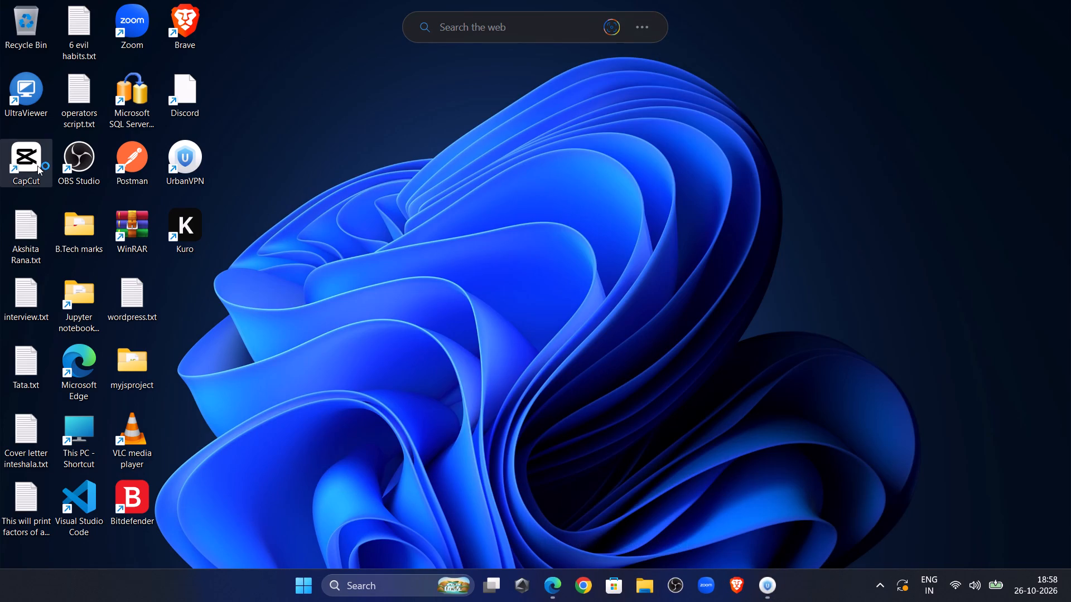
pyautogui.click(547, 582)
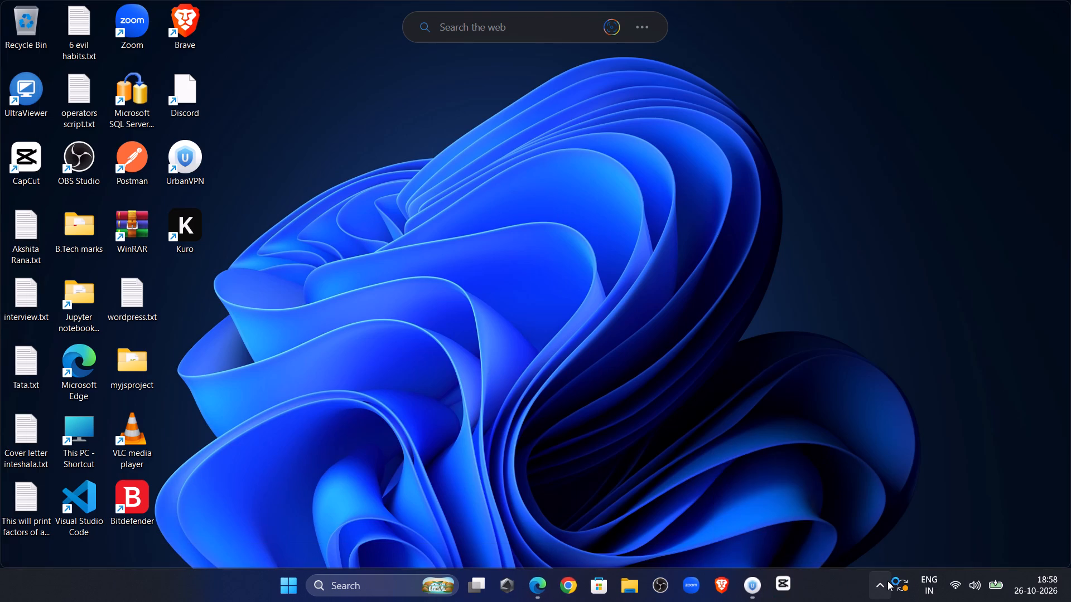
pyautogui.scroll(-5, 585, 522)
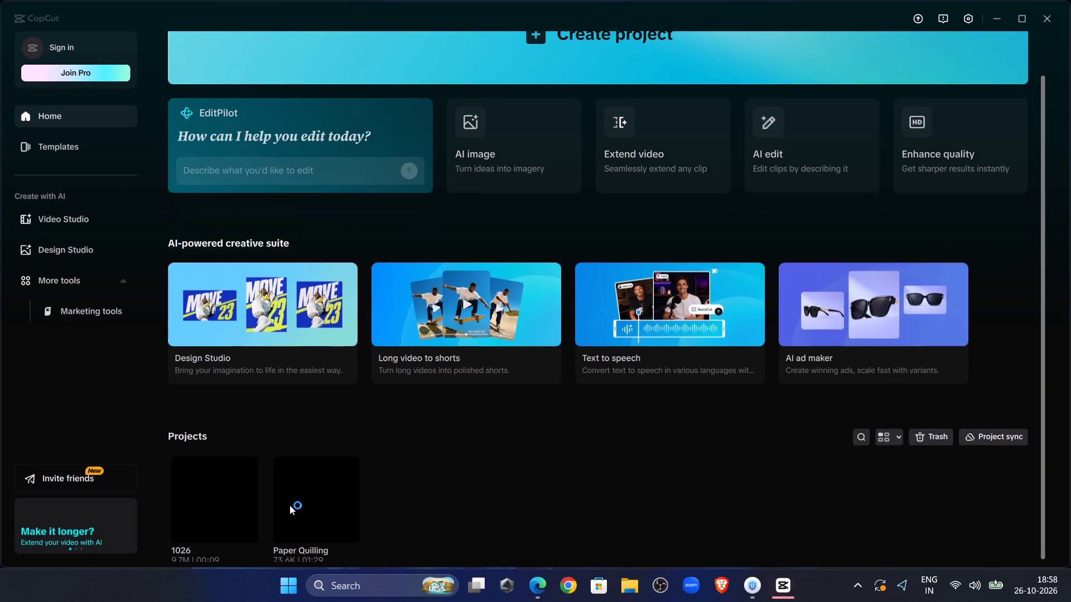
pyautogui.doubleClick(205, 486)
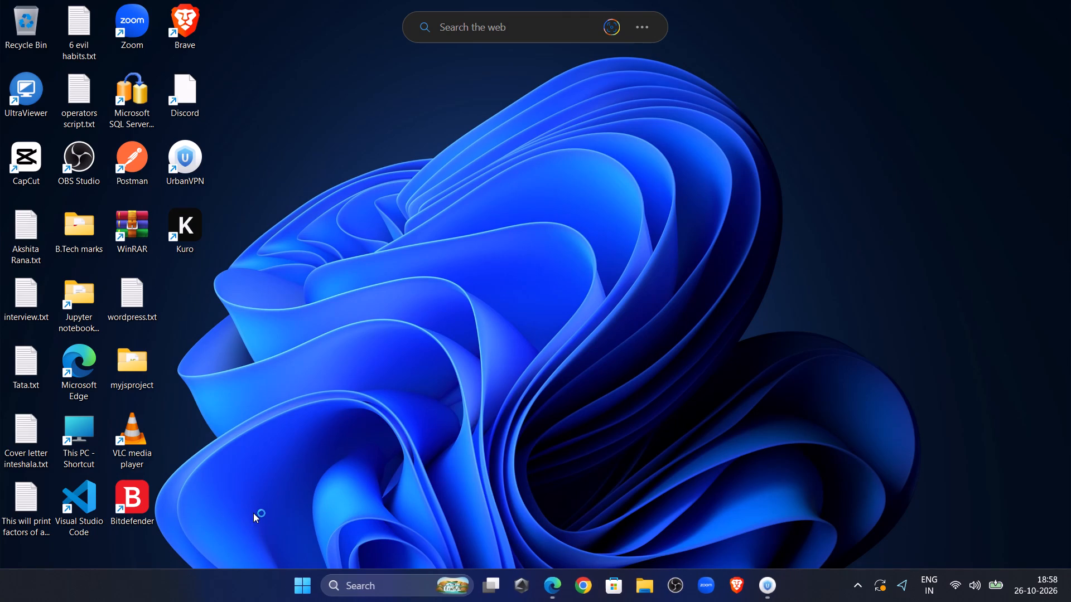